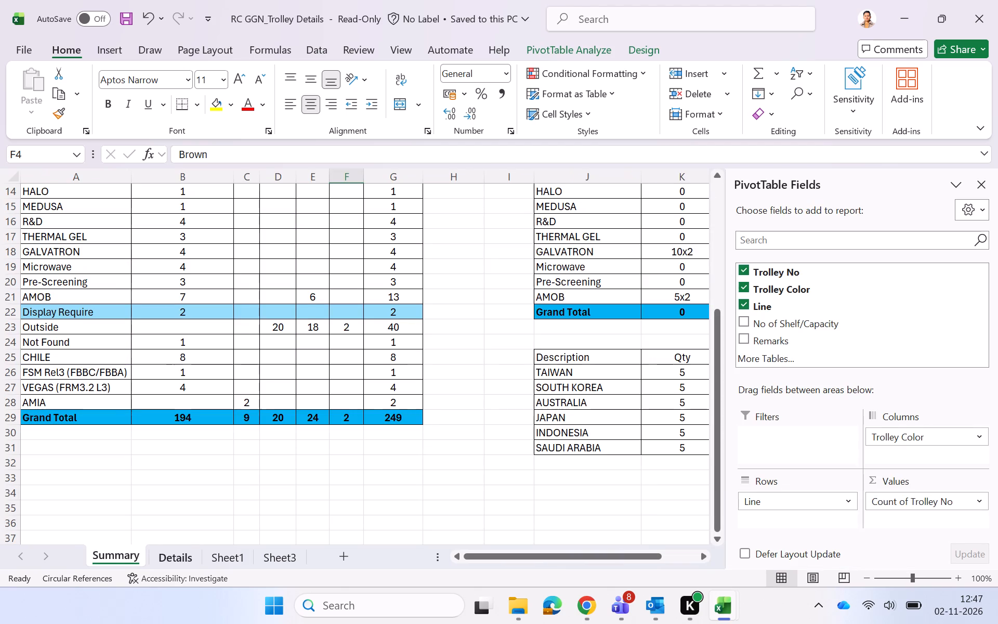
# Close the PivotTable Fields pane on the Summary sheet.
pyautogui.click(981, 180)
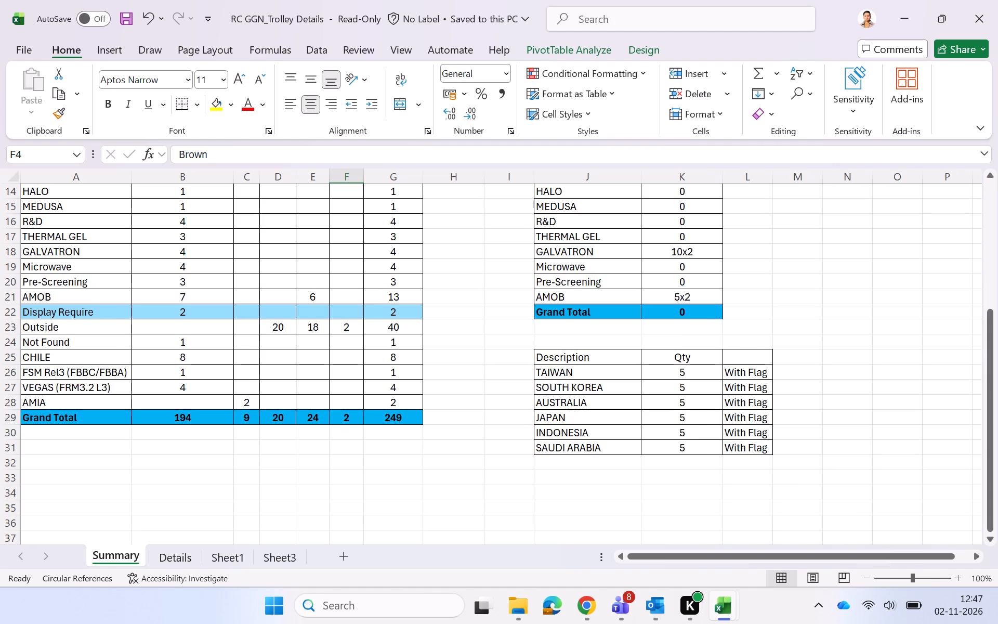
# Look over the Summary pivot table and the Details, Sheet1 and Sheet3 sheets, including the maintenance records on Sheet3.
pyautogui.scroll(1, 324, 477)
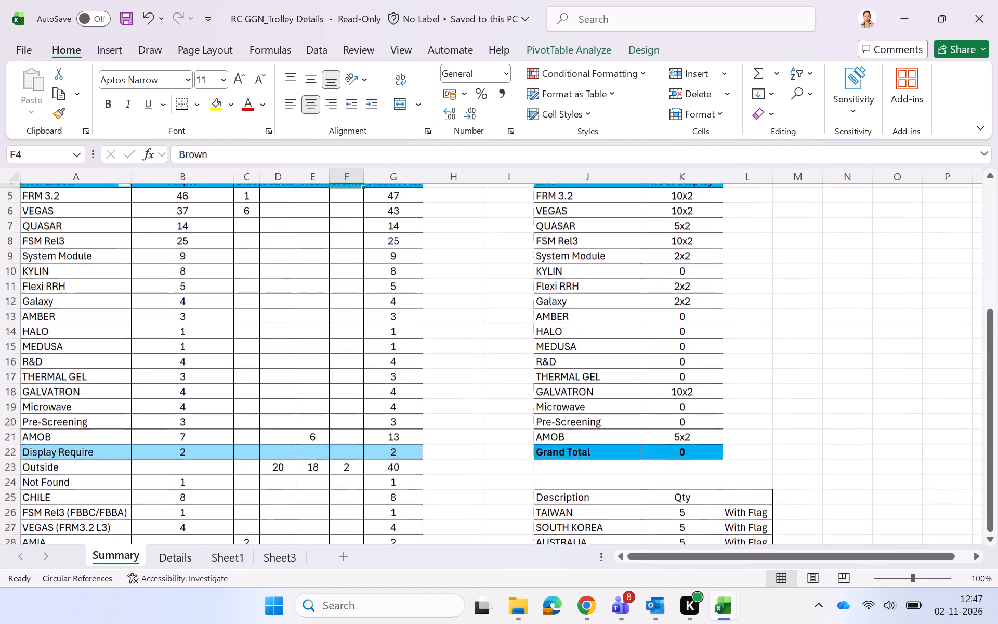
pyautogui.scroll(3, 324, 477)
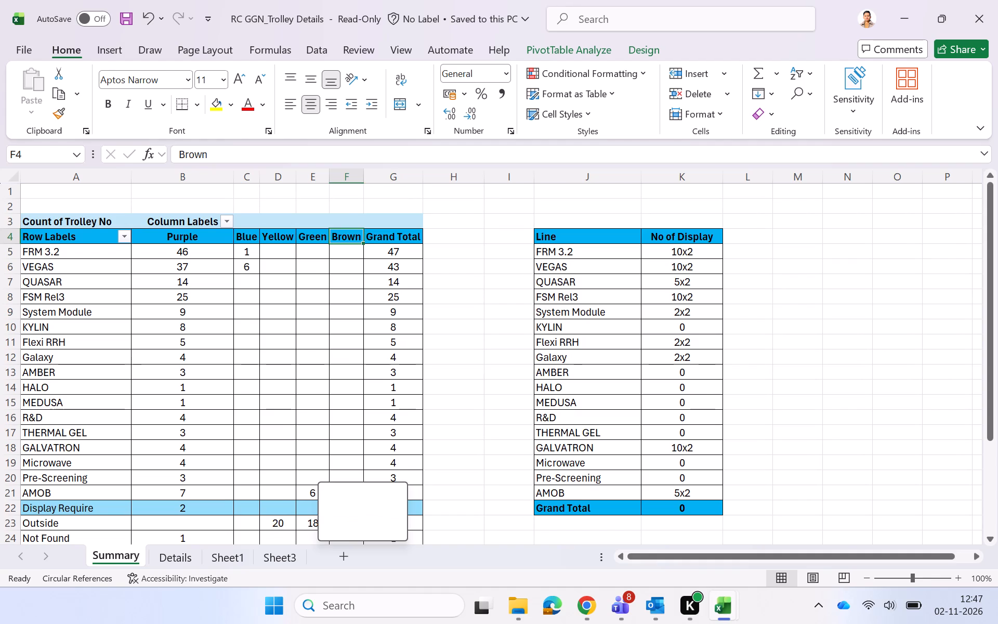
pyautogui.click(190, 557)
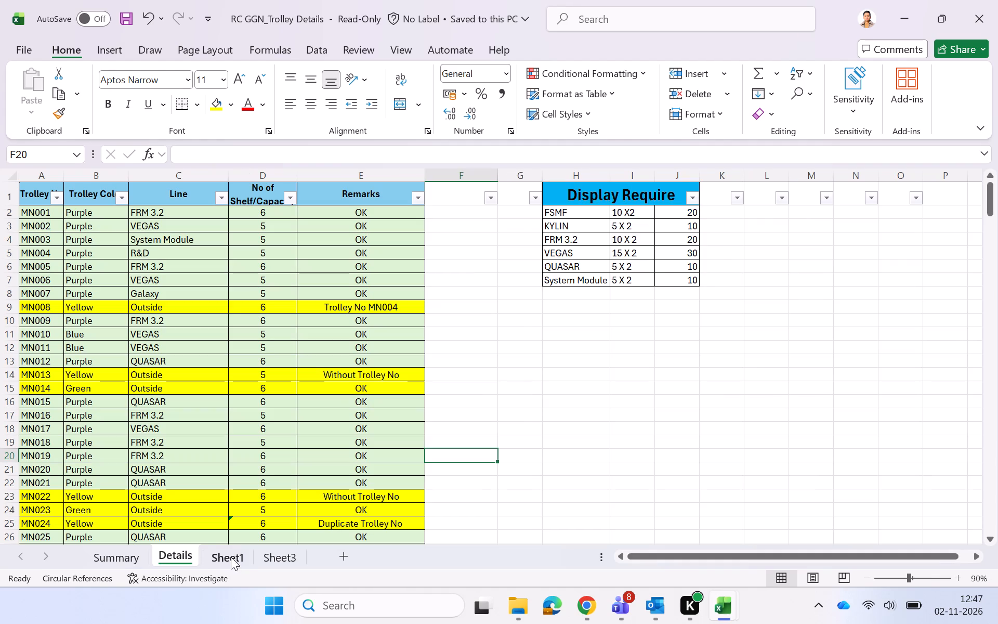
pyautogui.click(221, 555)
pyautogui.click(271, 560)
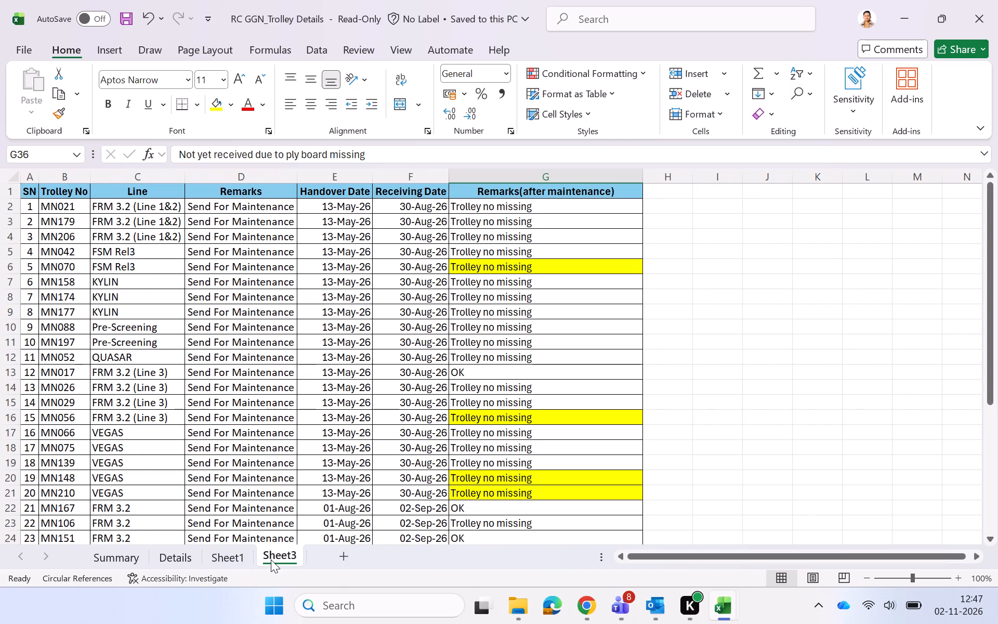
pyautogui.scroll(-1, 233, 441)
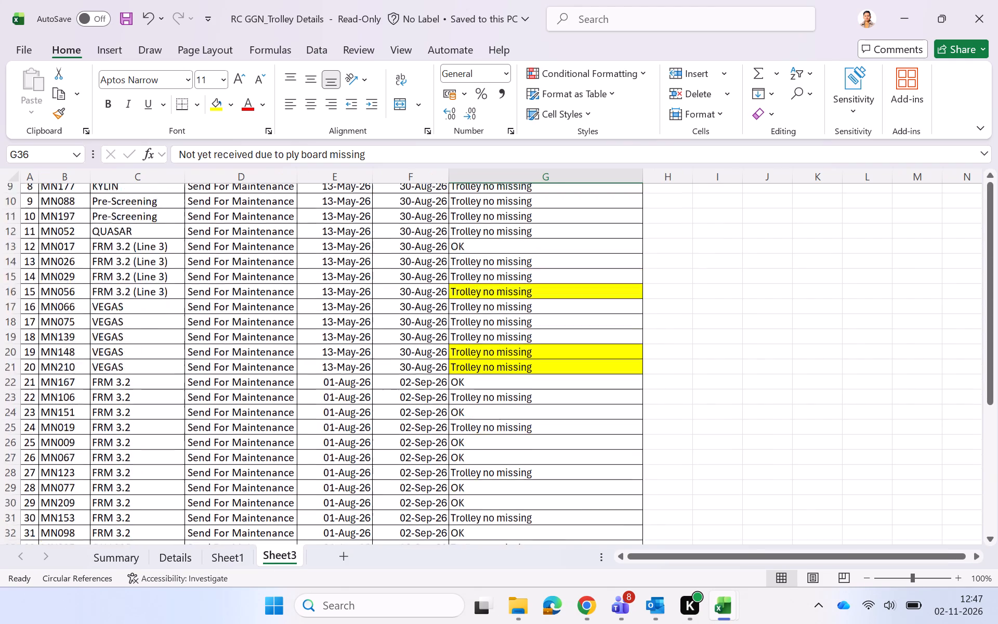
pyautogui.scroll(-1, 233, 441)
pyautogui.scroll(2, 233, 441)
# Remove and reapply the filter on the trolley table's header row in the Details sheet.
pyautogui.click(178, 560)
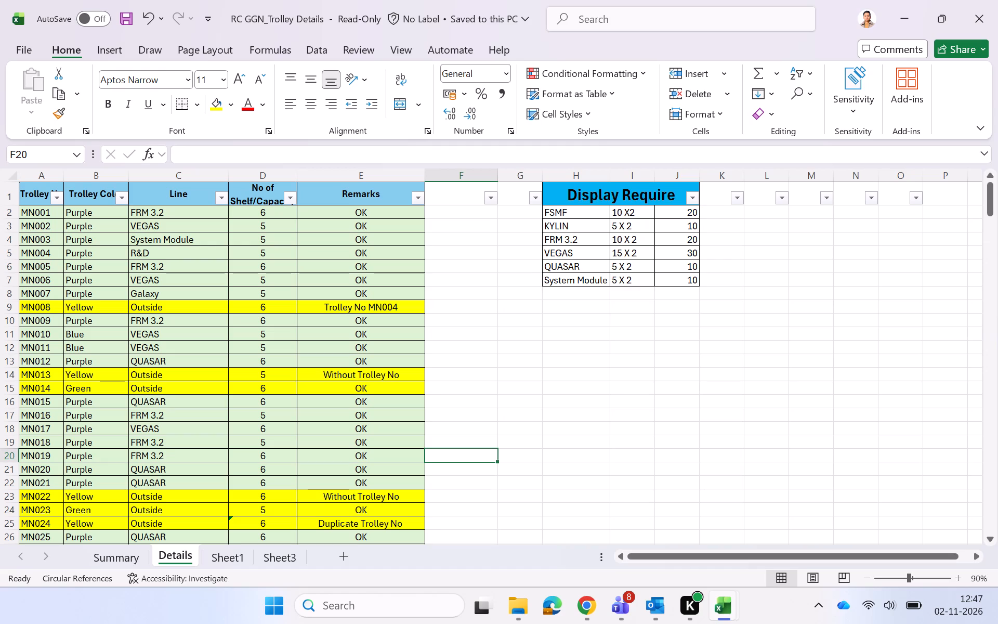
pyautogui.doubleClick(529, 402)
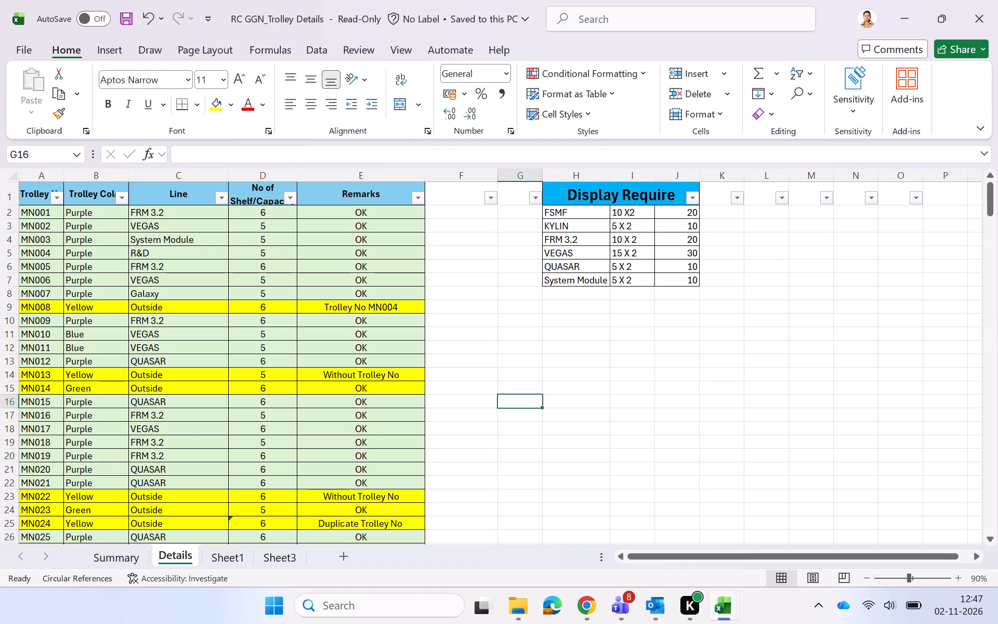
pyautogui.click(172, 193)
pyautogui.hotkey('ctrl', 'shift', 'l')
pyautogui.hotkey('ctrl', 'shift', 'l')
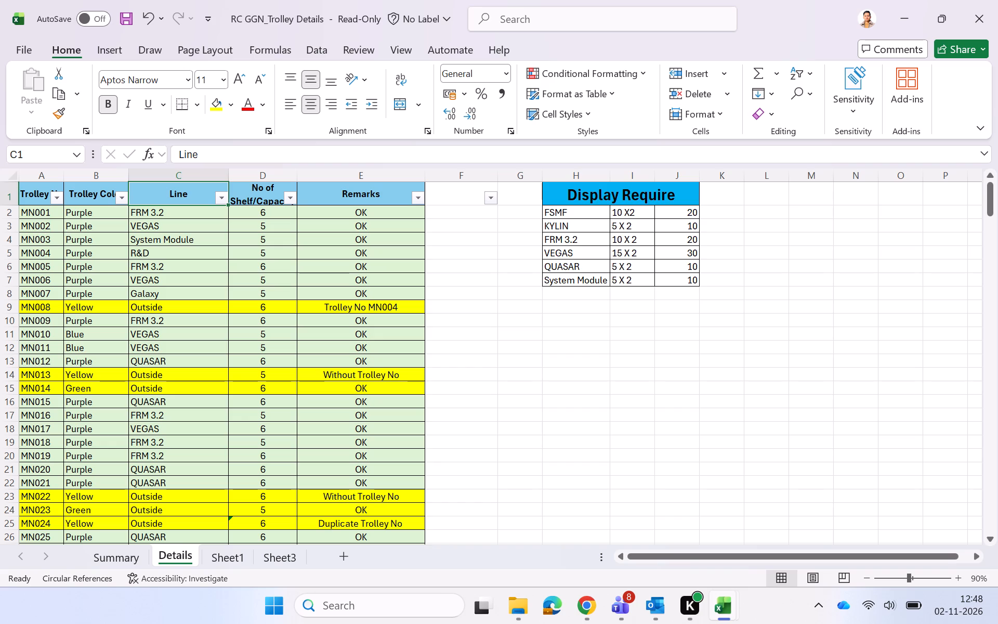
# Examine the trolley records on the Details sheet and compare them with the Summary and Sheet1 sheets.
pyautogui.click(340, 316)
pyautogui.scroll(2, 340, 316)
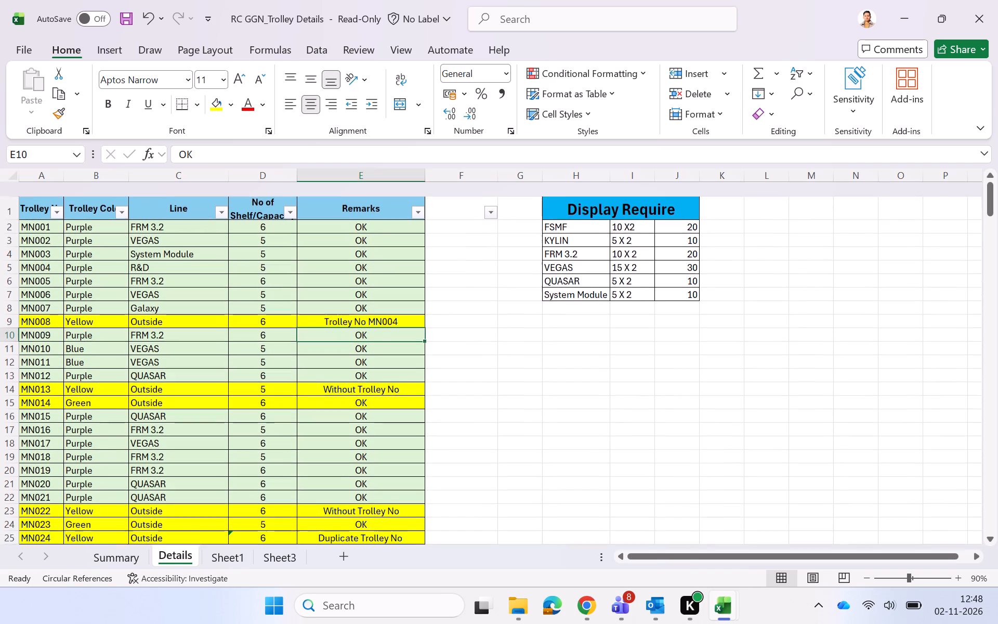
pyautogui.scroll(-4, 340, 316)
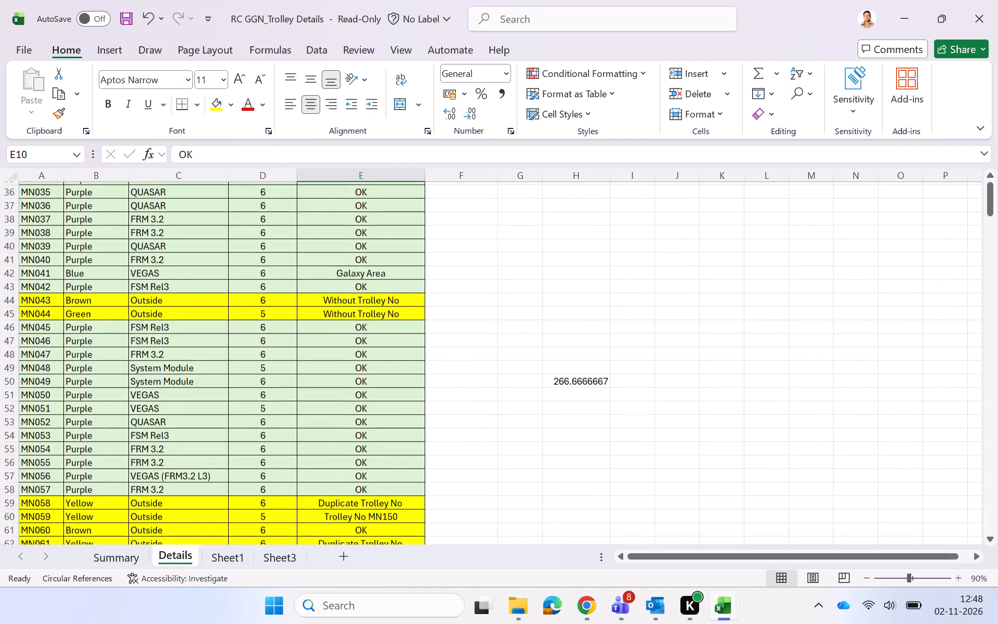
pyautogui.scroll(4, 340, 316)
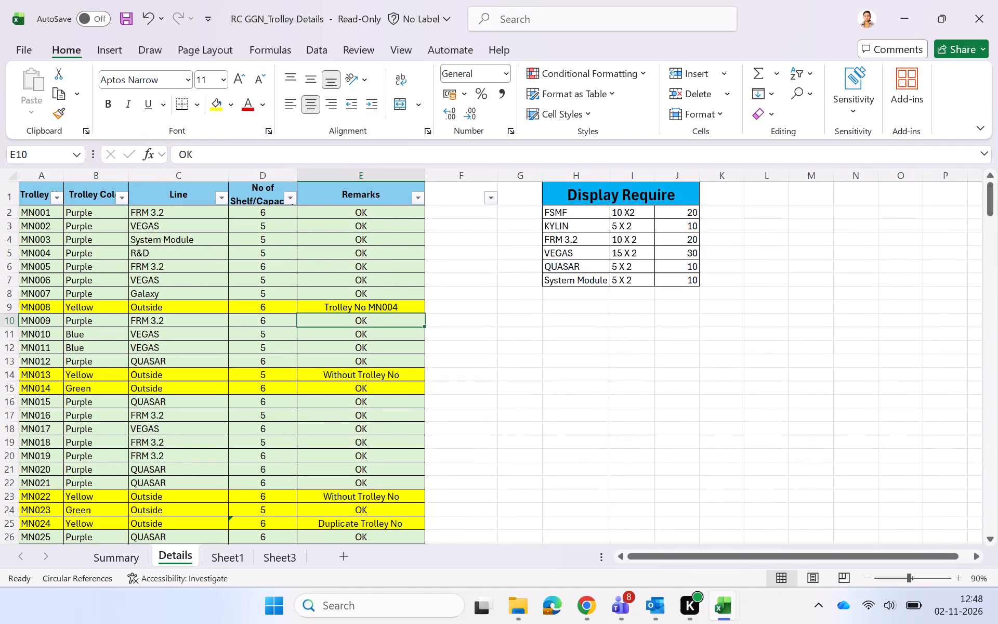
pyautogui.scroll(-6, 566, 425)
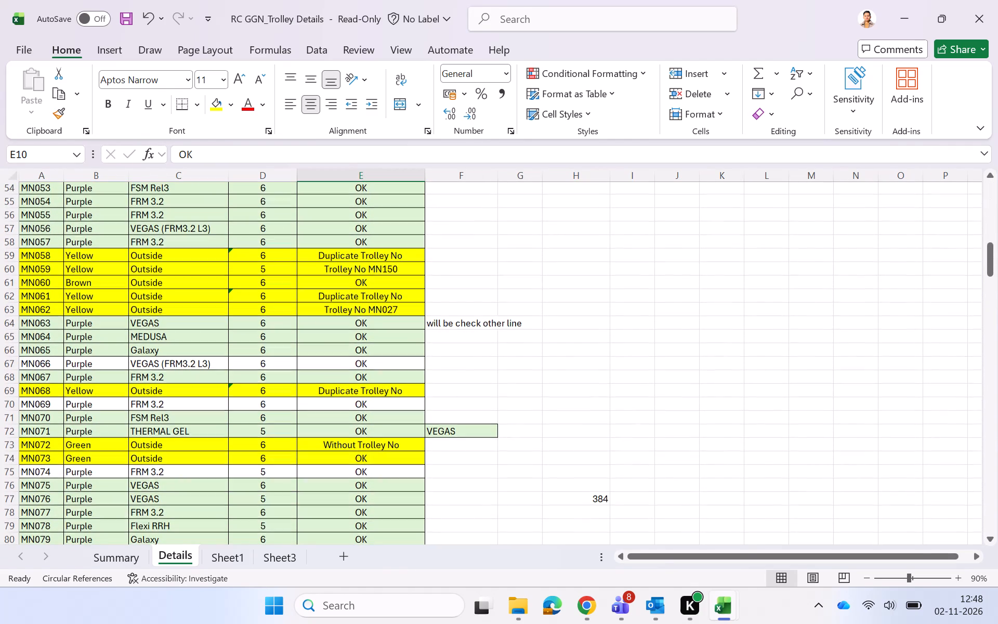
pyautogui.scroll(4, 566, 425)
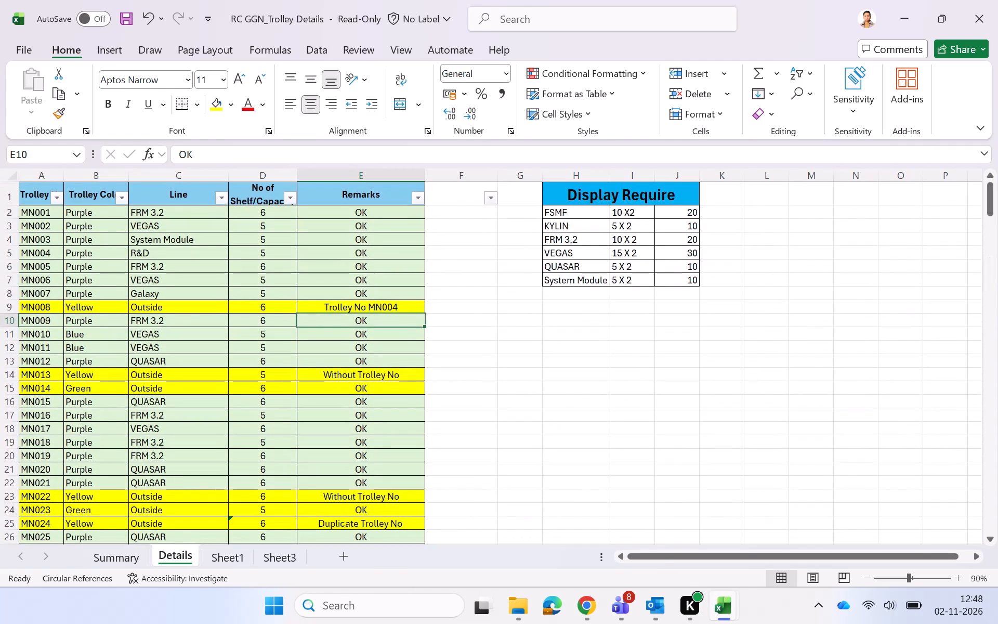
pyautogui.click(137, 554)
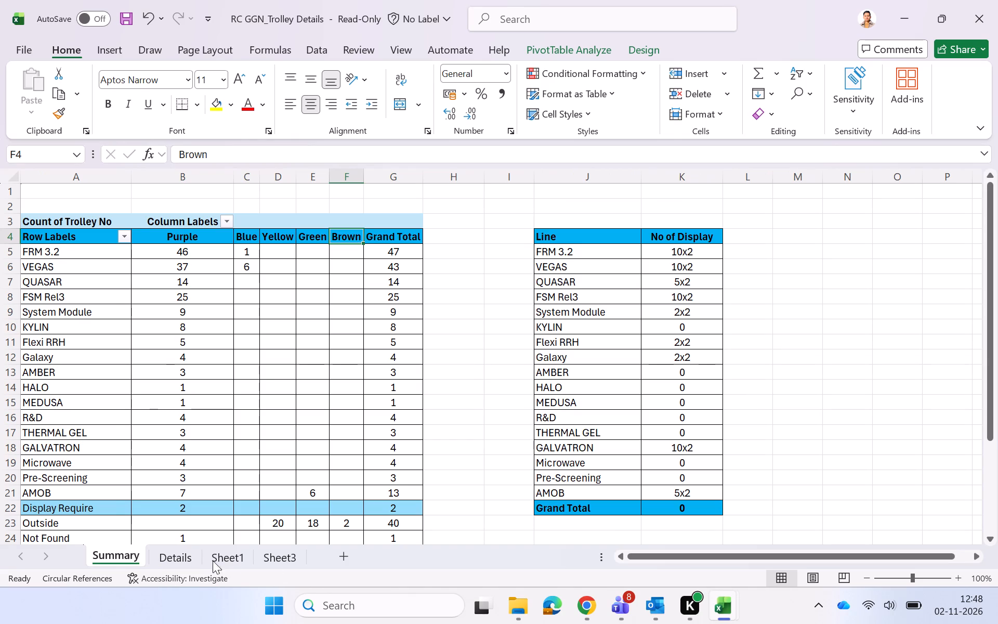
pyautogui.click(131, 562)
pyautogui.click(175, 560)
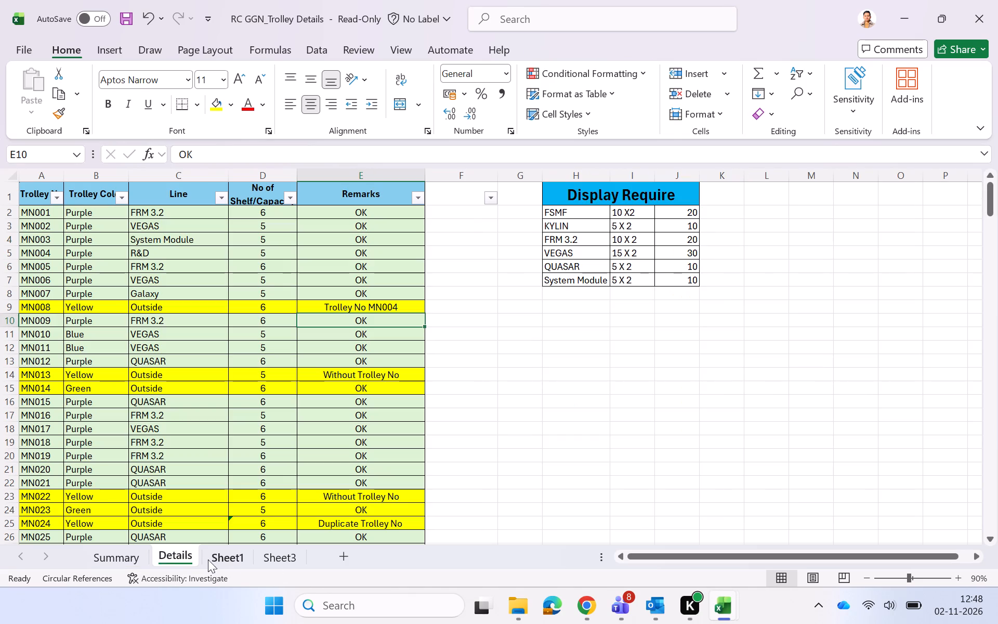
pyautogui.click(214, 560)
pyautogui.click(170, 556)
pyautogui.scroll(-3, 343, 276)
pyautogui.scroll(2, 343, 276)
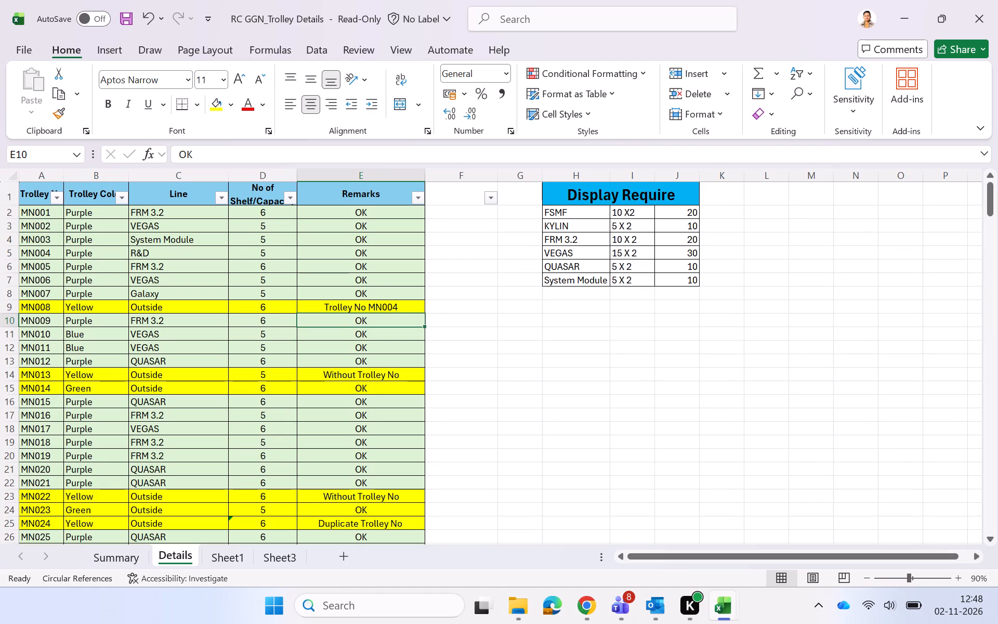
# Examine the line names in the Line column's filter list on the Details sheet, leaving the filter unchanged.
pyautogui.click(223, 204)
pyautogui.scroll(-4, 181, 445)
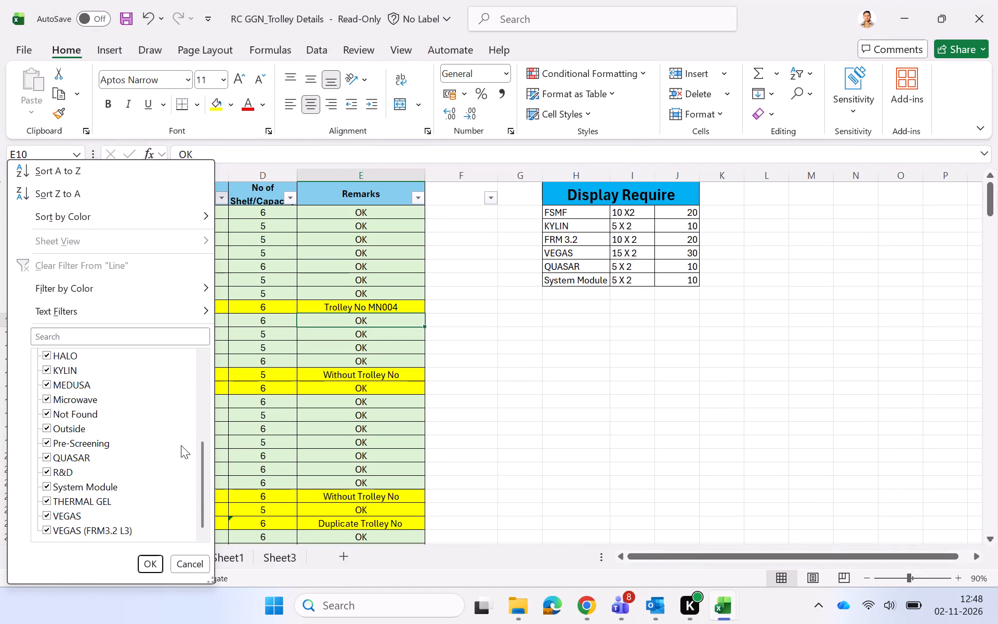
pyautogui.scroll(2, 181, 445)
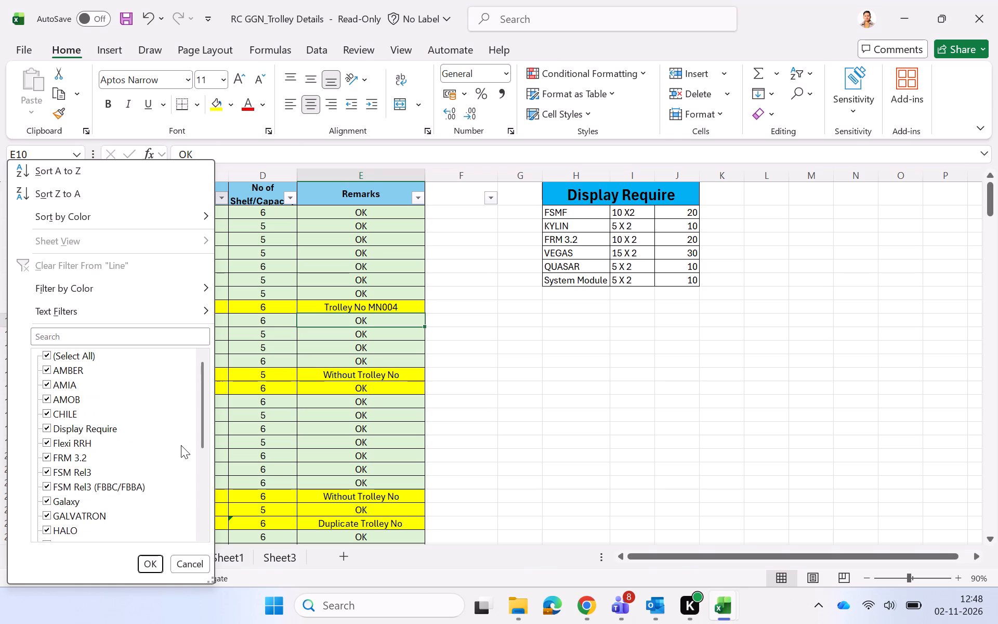
pyautogui.click(622, 417)
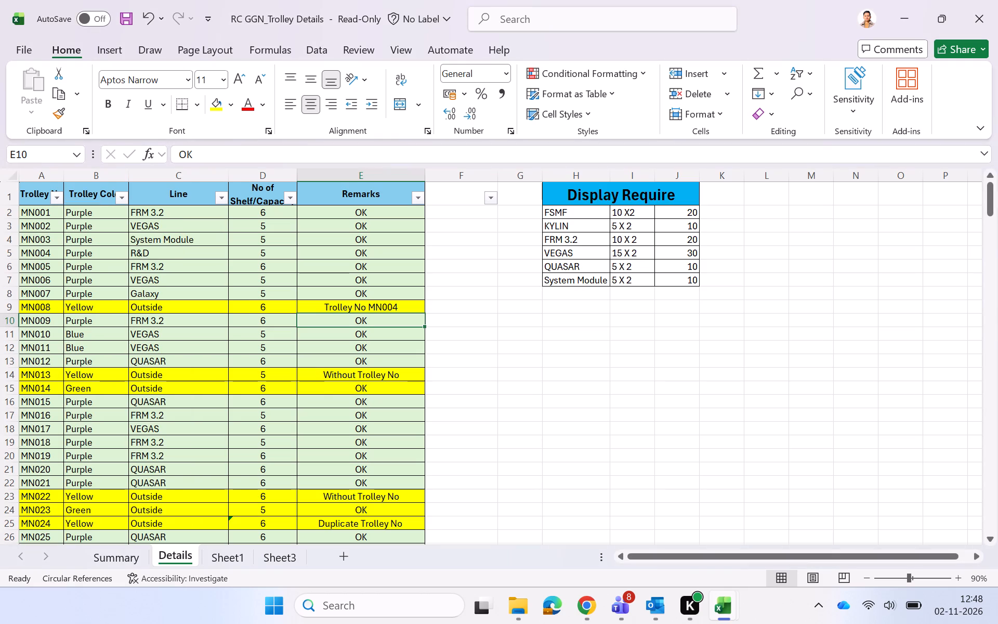
# Auto-fit the width of column F beside the Remarks column on the Details sheet.
pyautogui.hscroll(1, 622, 417)
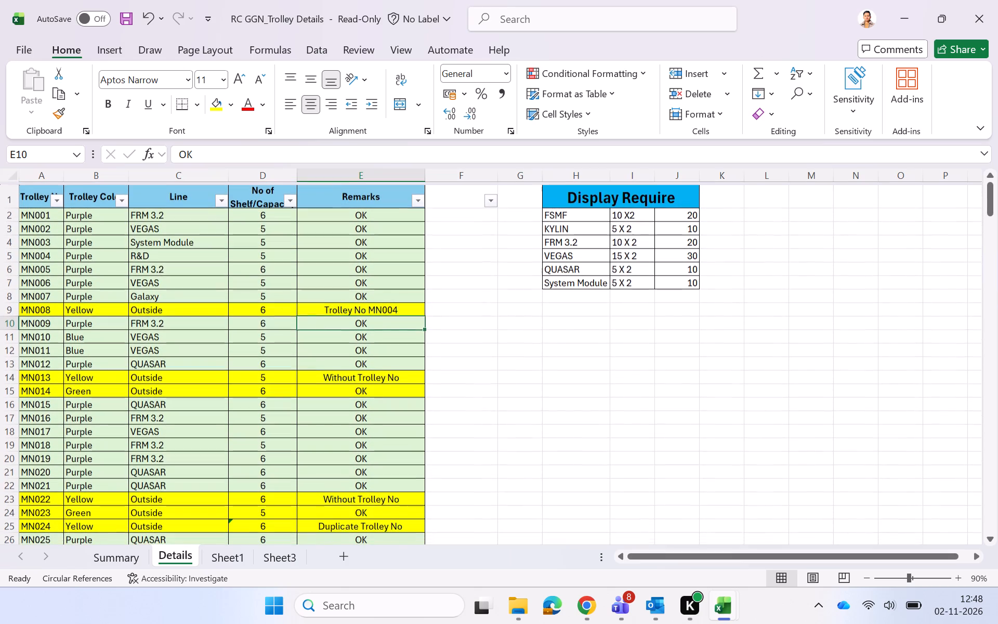
pyautogui.scroll(-3, 622, 417)
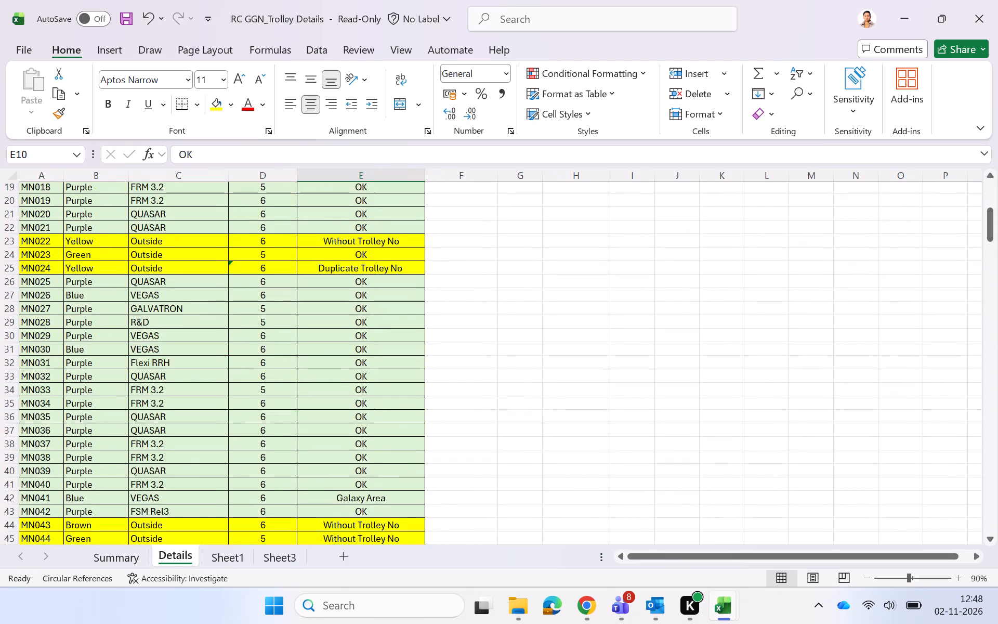
pyautogui.scroll(-5, 622, 417)
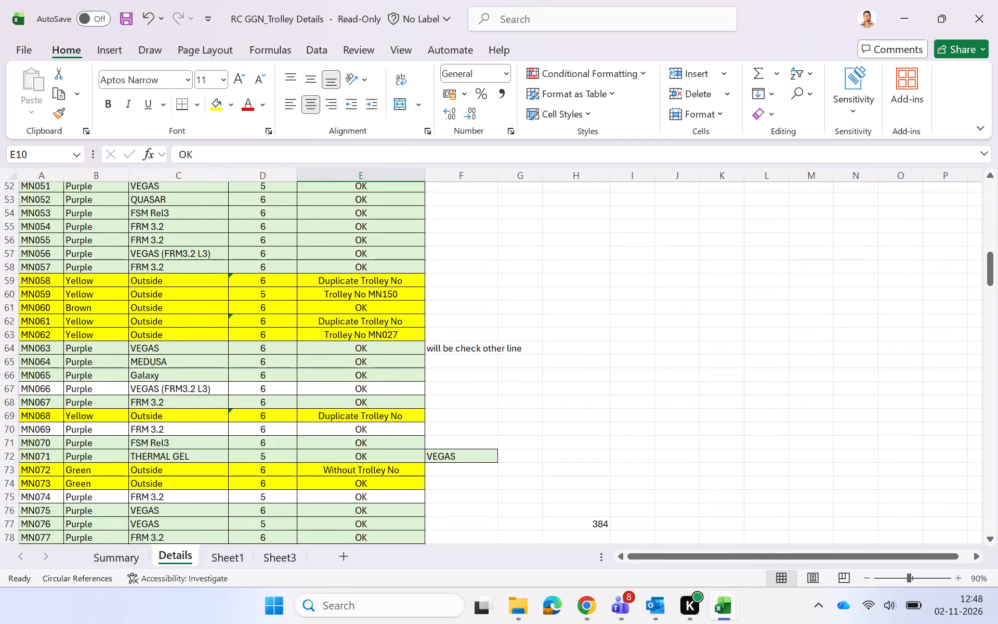
pyautogui.scroll(-5, 622, 417)
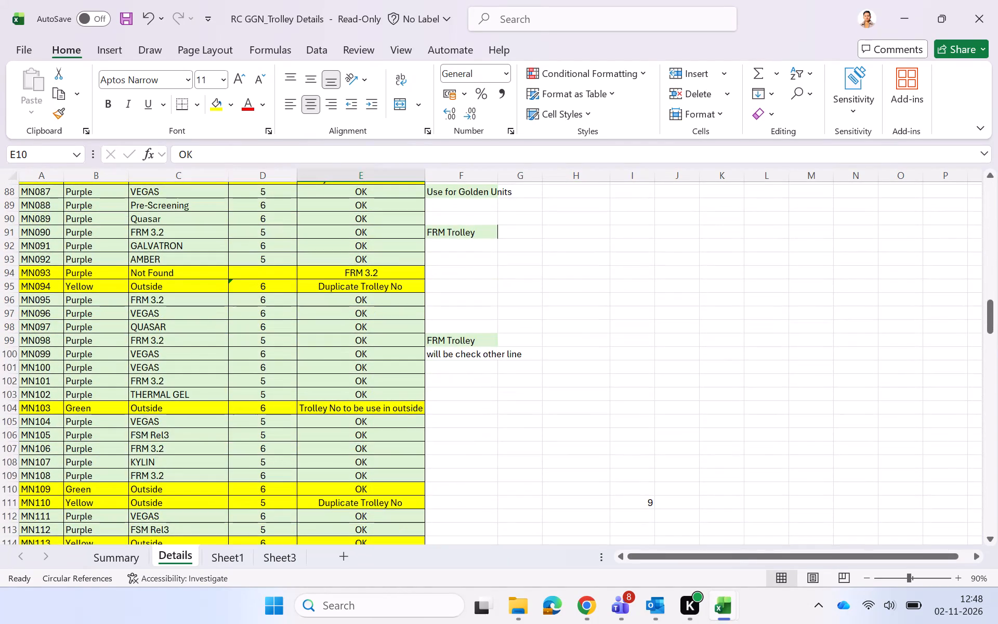
pyautogui.scroll(12, 622, 417)
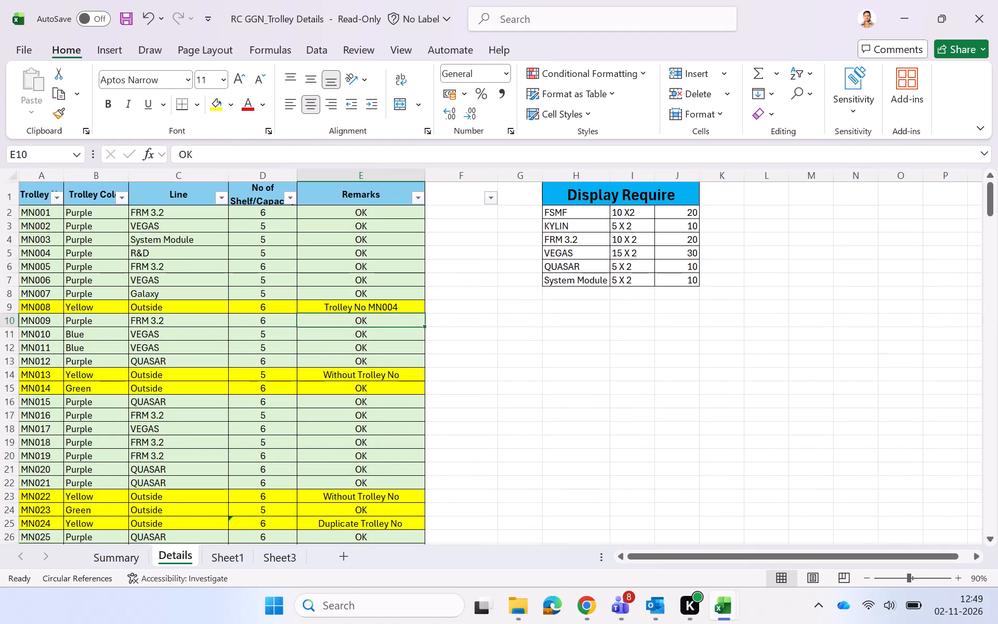
pyautogui.doubleClick(496, 172)
# Examine the trolley list on the Details sheet down to its last record, including the side notes in column F.
pyautogui.hscroll(1, 597, 459)
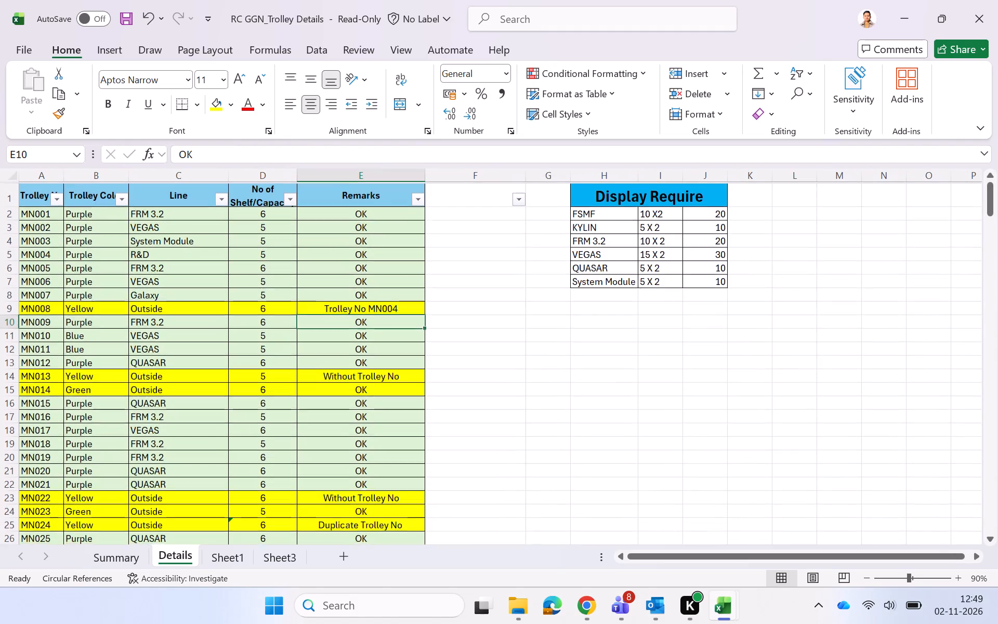
pyautogui.scroll(-4, 554, 381)
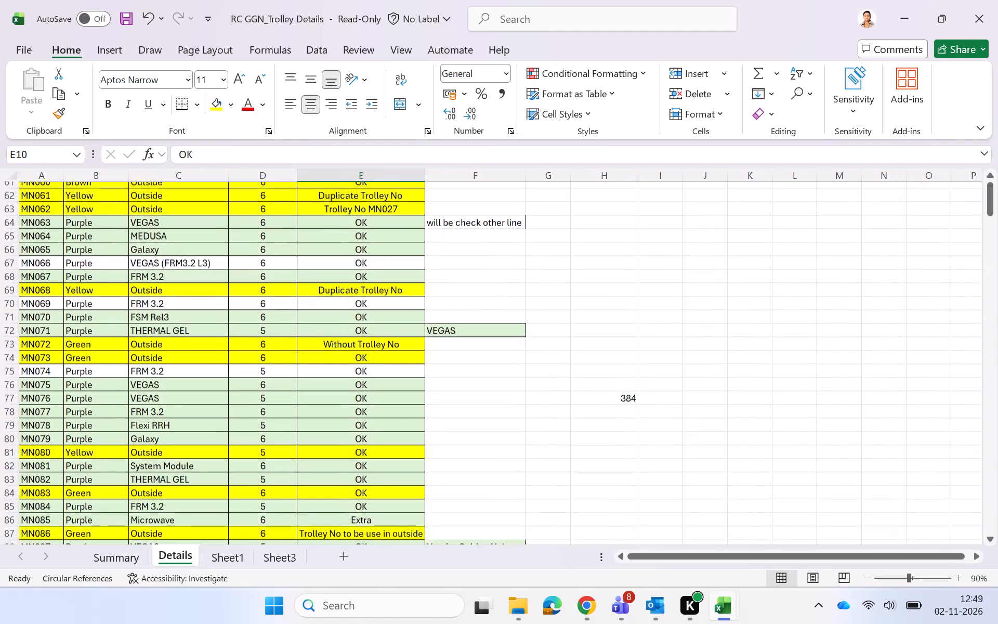
pyautogui.scroll(-2, 554, 381)
pyautogui.scroll(10, 554, 381)
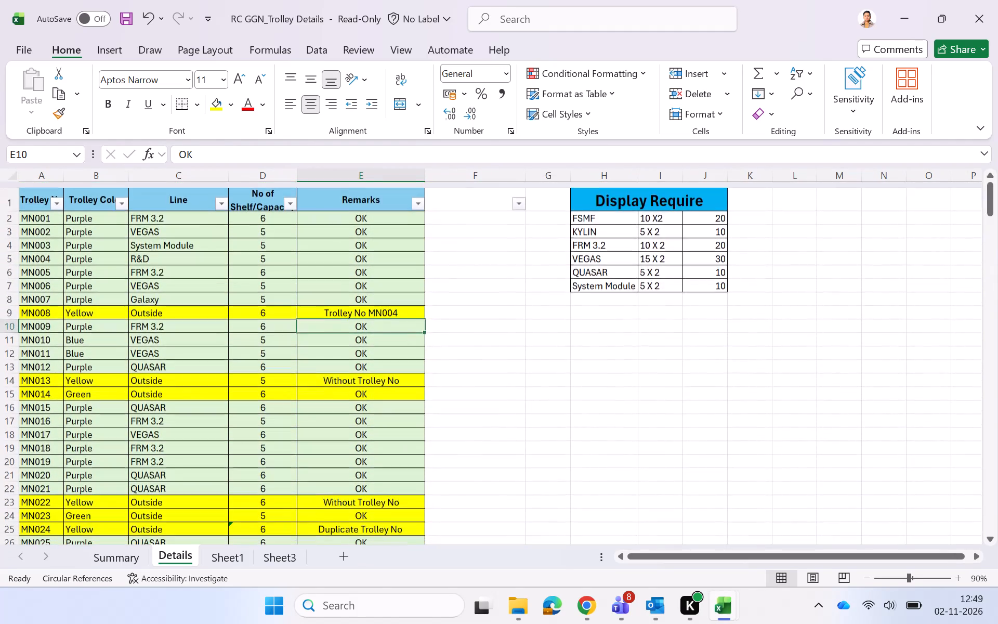
pyautogui.scroll(-6, 554, 381)
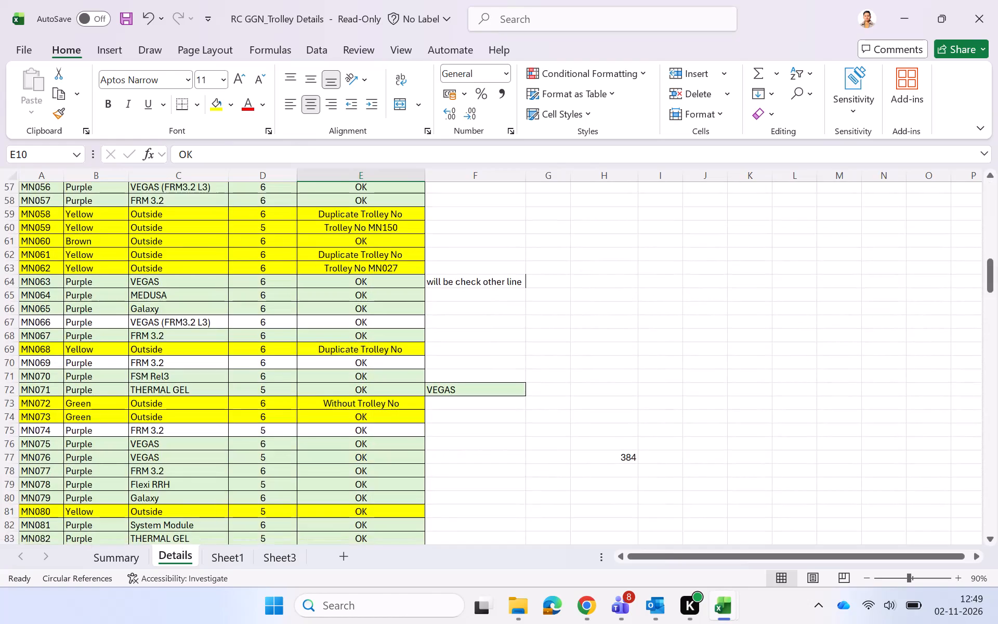
pyautogui.scroll(-9, 554, 381)
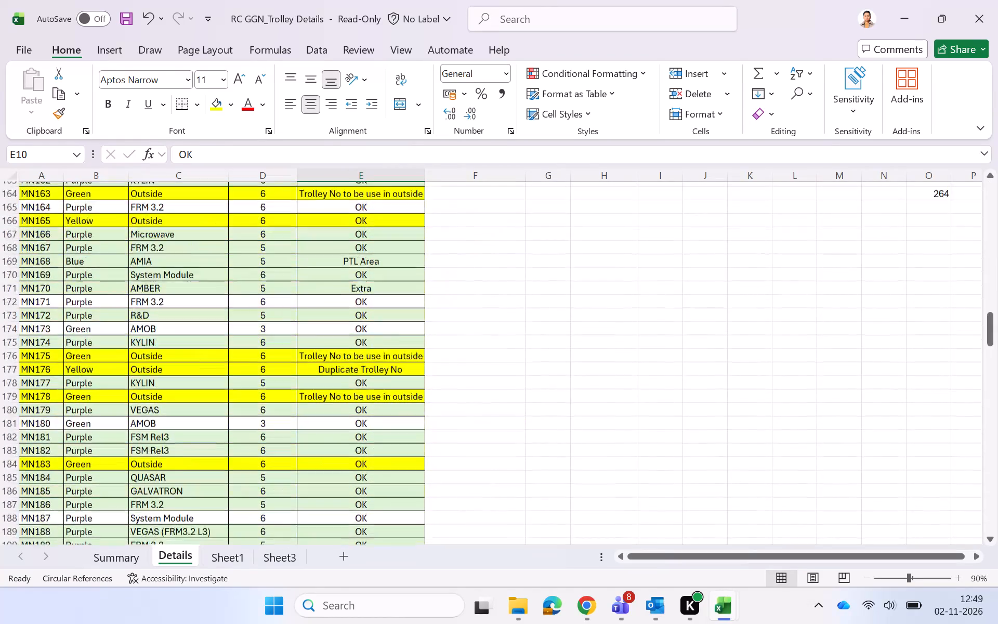
pyautogui.scroll(-3, 554, 381)
pyautogui.scroll(4, 554, 381)
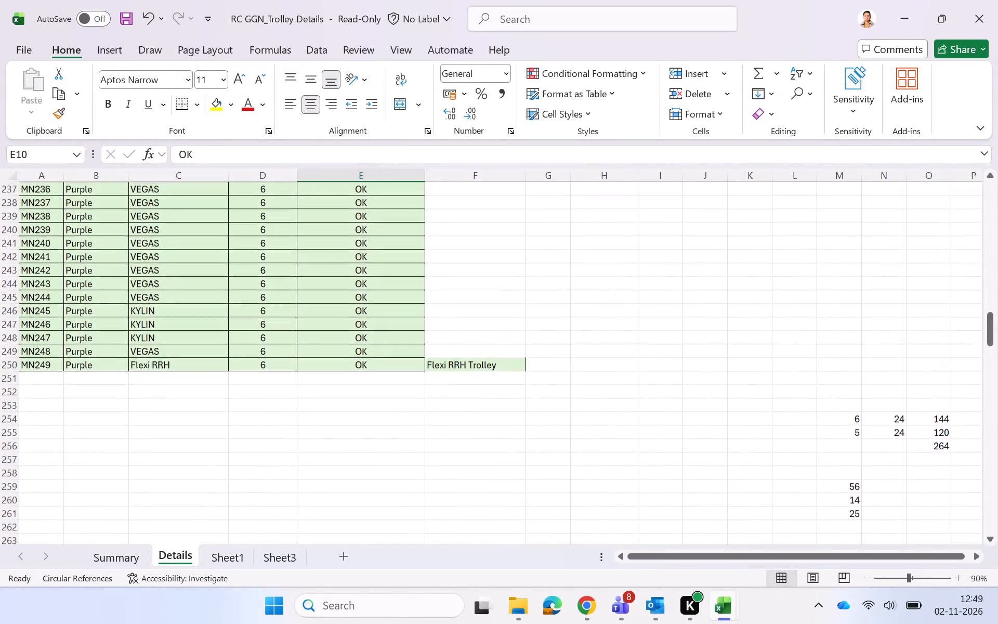
pyautogui.scroll(13, 554, 381)
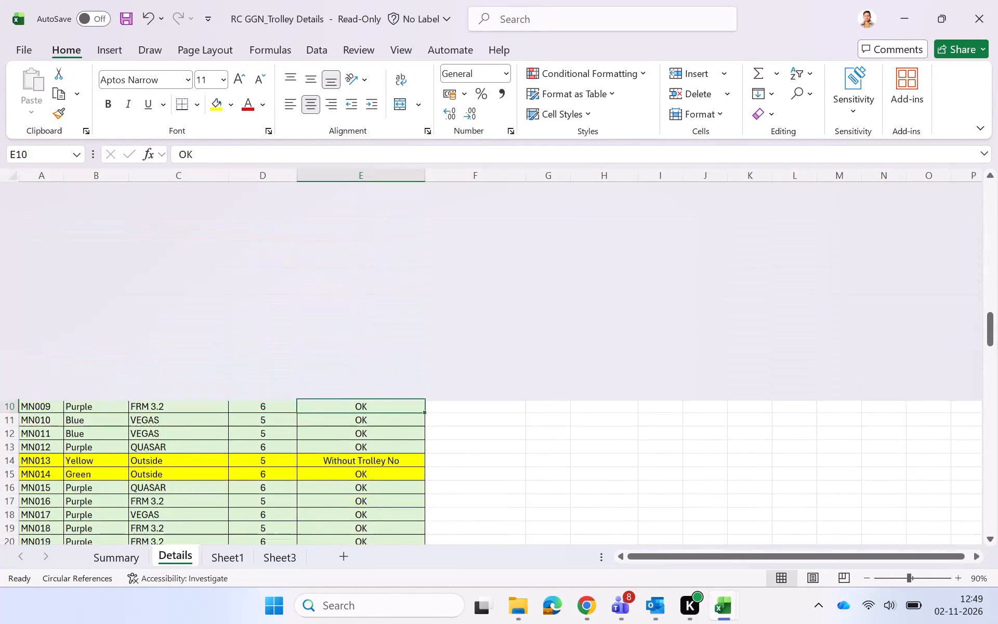
pyautogui.click(491, 309)
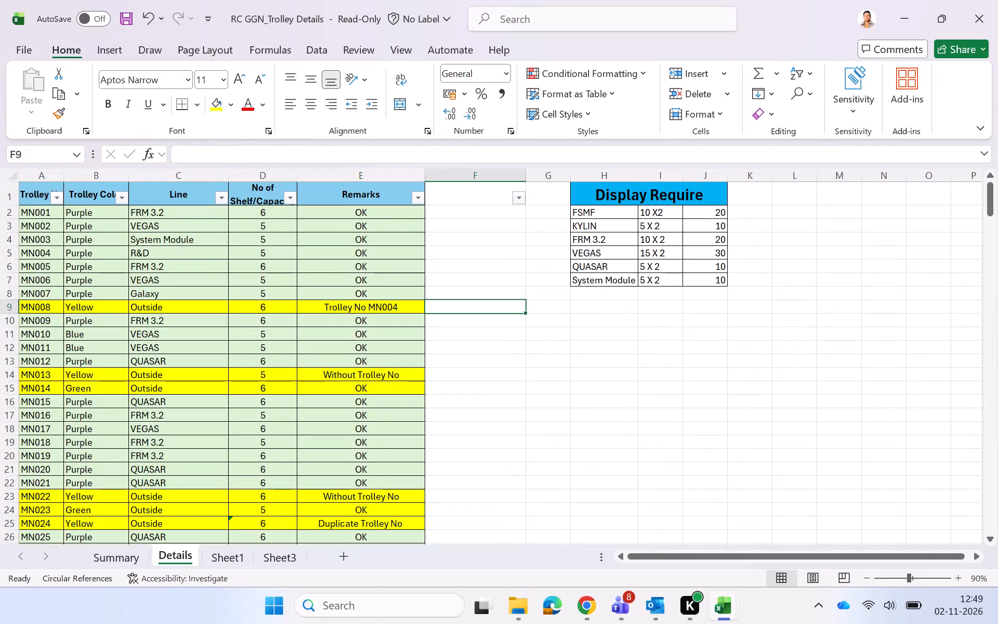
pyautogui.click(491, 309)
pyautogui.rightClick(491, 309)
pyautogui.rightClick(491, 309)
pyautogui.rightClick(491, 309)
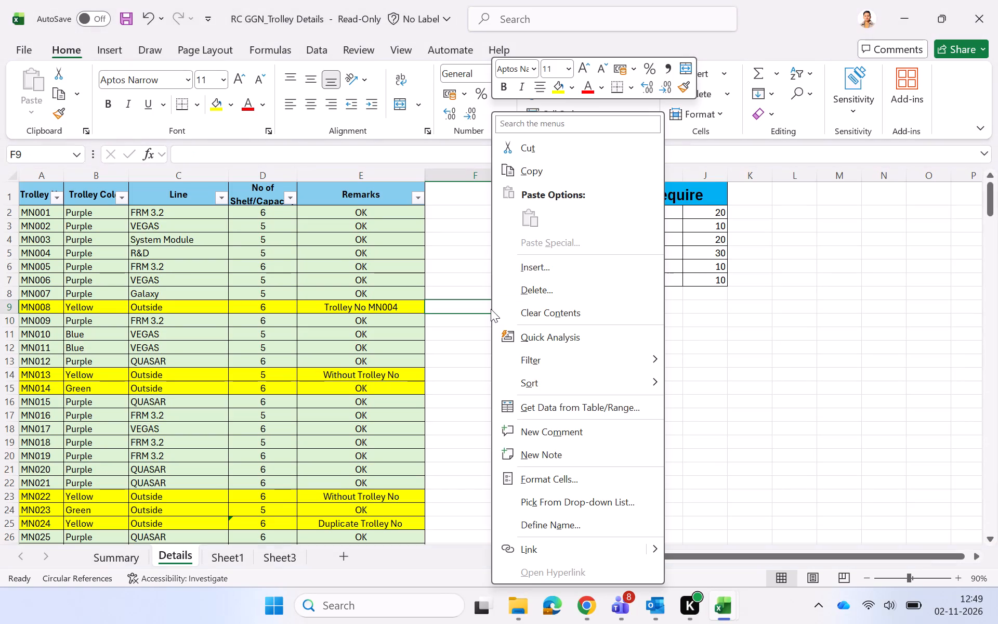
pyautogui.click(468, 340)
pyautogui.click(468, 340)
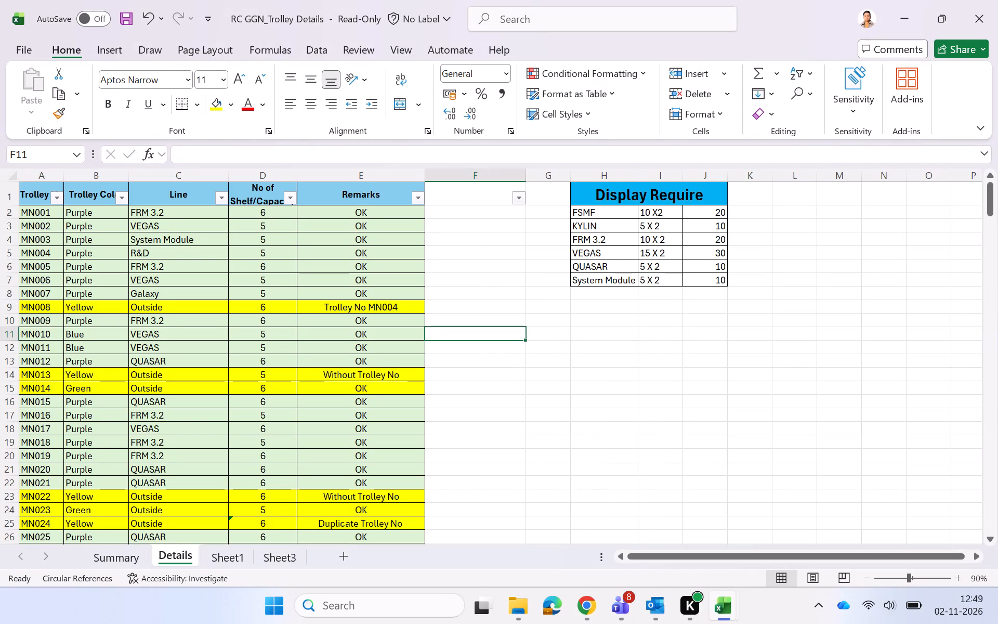
# Examine the trolley records on the Details sheet again, including the Line and Remarks entries and the side notes in column F.
pyautogui.tripleClick(492, 379)
pyautogui.click(514, 408)
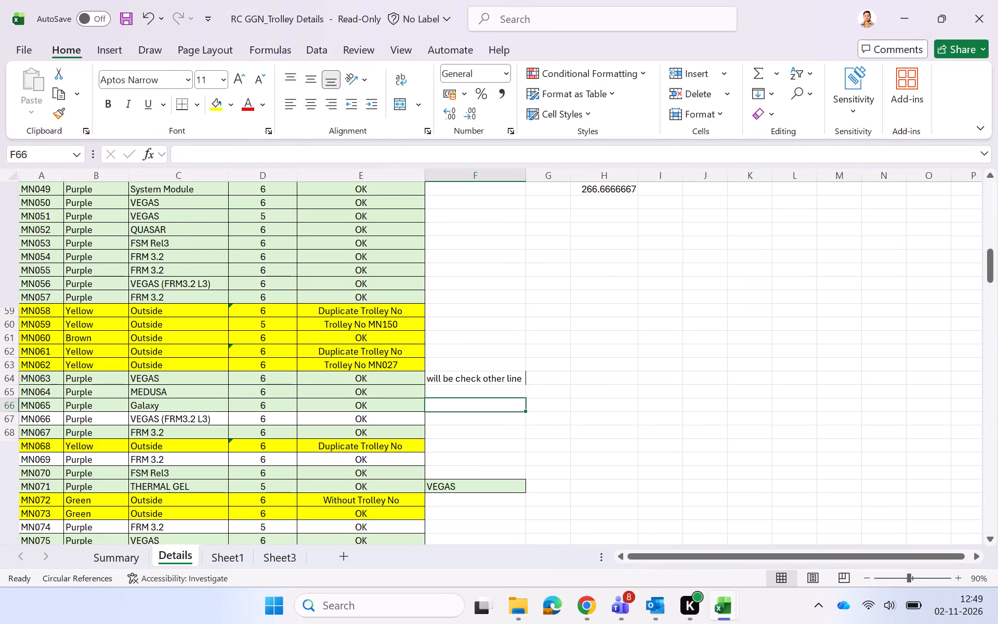
pyautogui.tripleClick(602, 365)
pyautogui.scroll(-1, 597, 426)
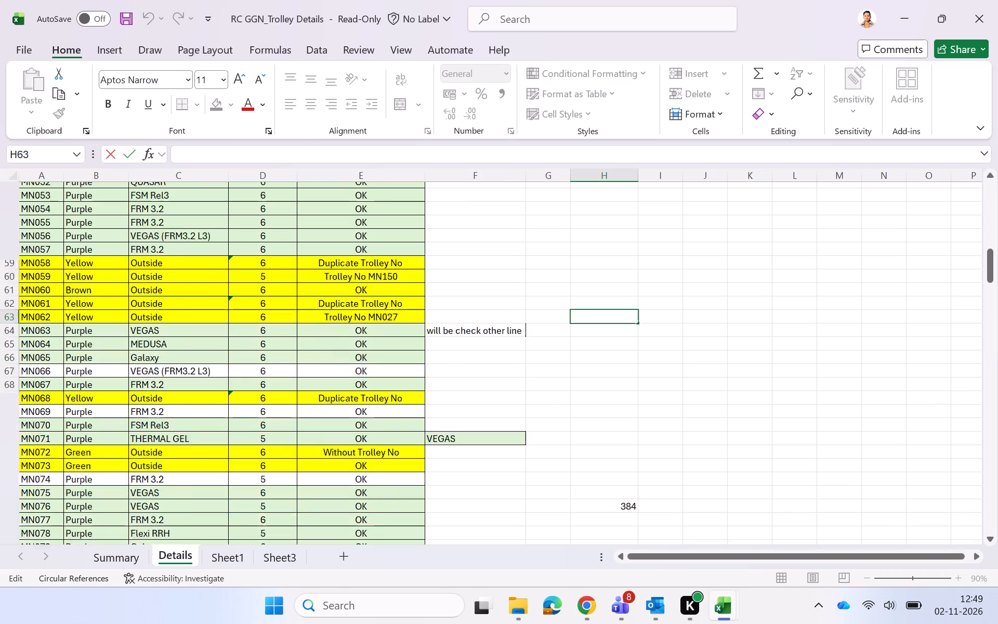
pyautogui.scroll(-6, 597, 426)
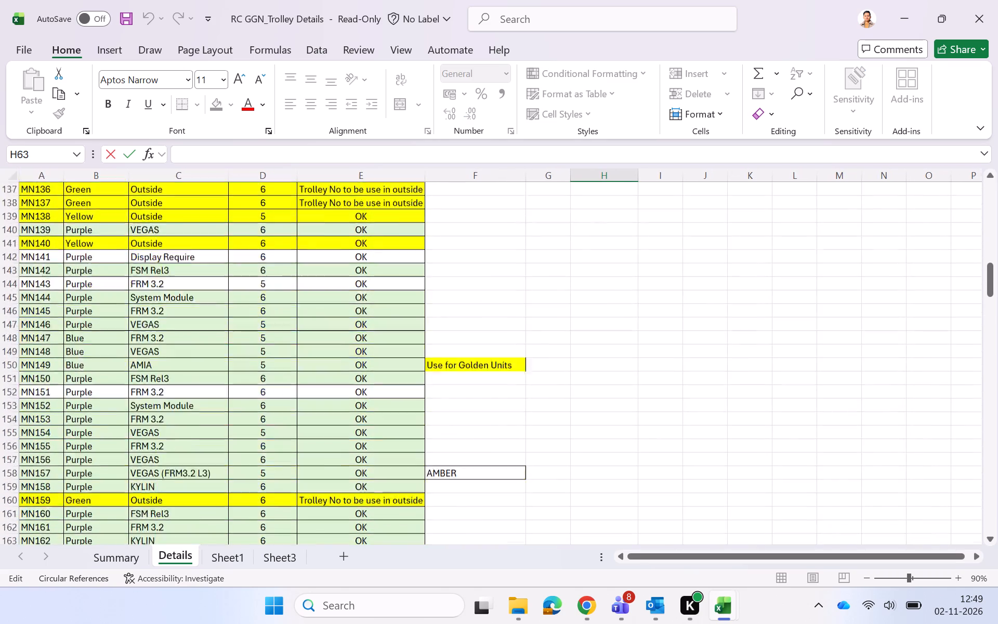
pyautogui.scroll(-4, 597, 426)
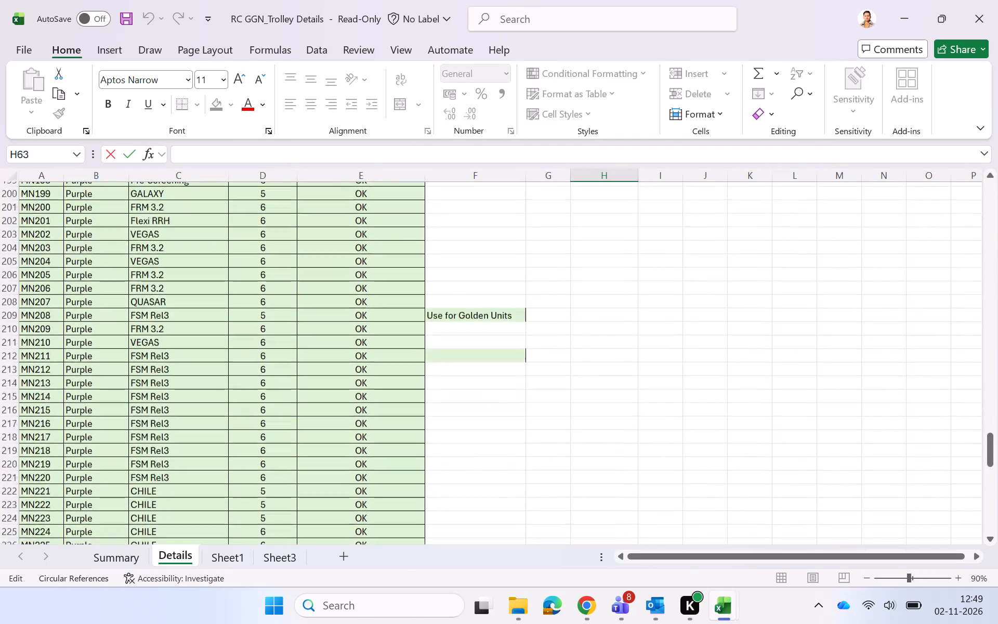
pyautogui.scroll(-3, 597, 426)
pyautogui.scroll(4, 597, 426)
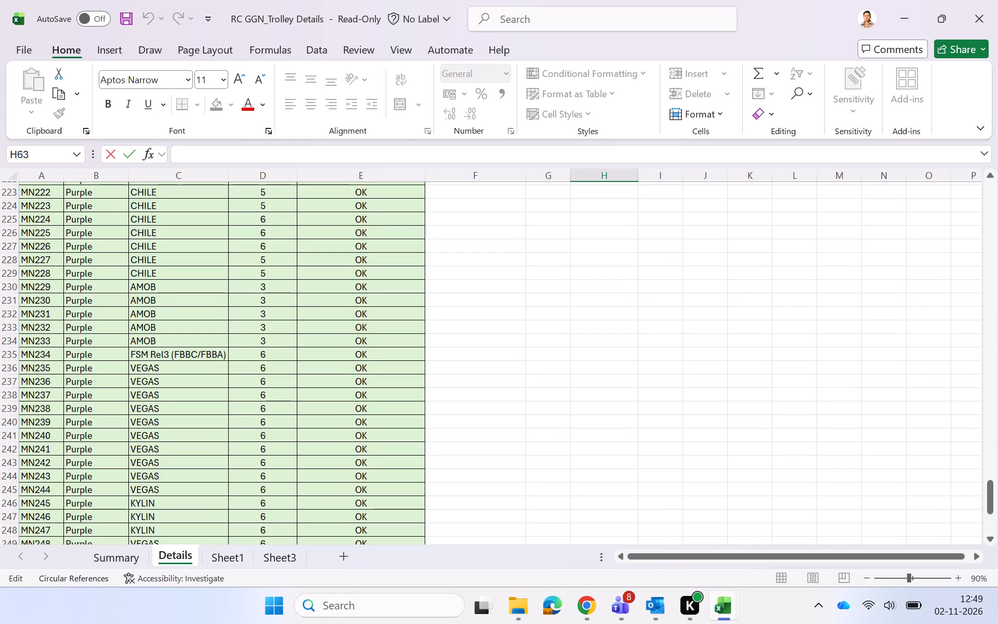
pyautogui.scroll(7, 597, 426)
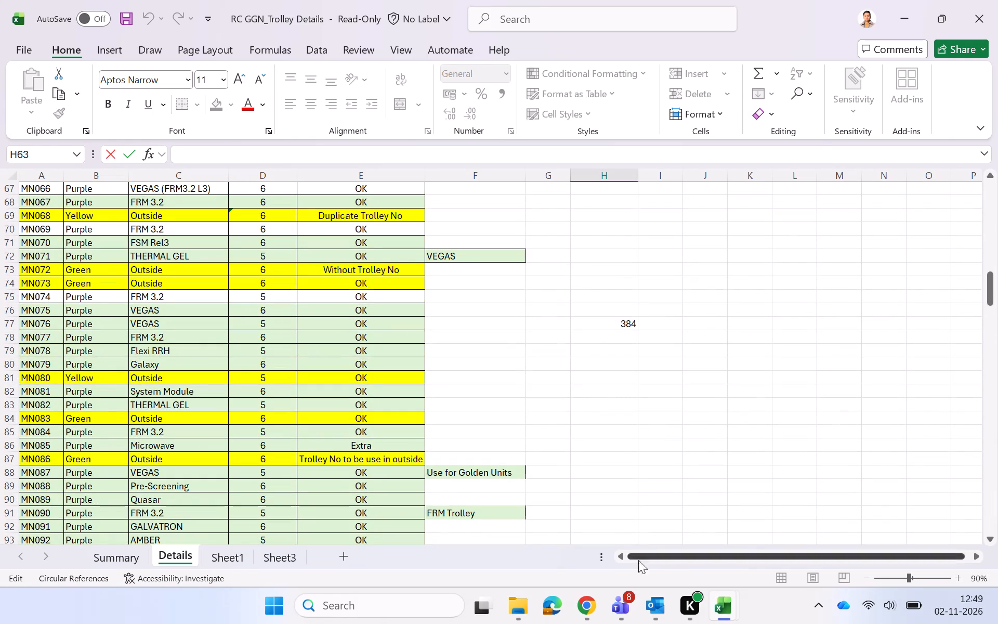
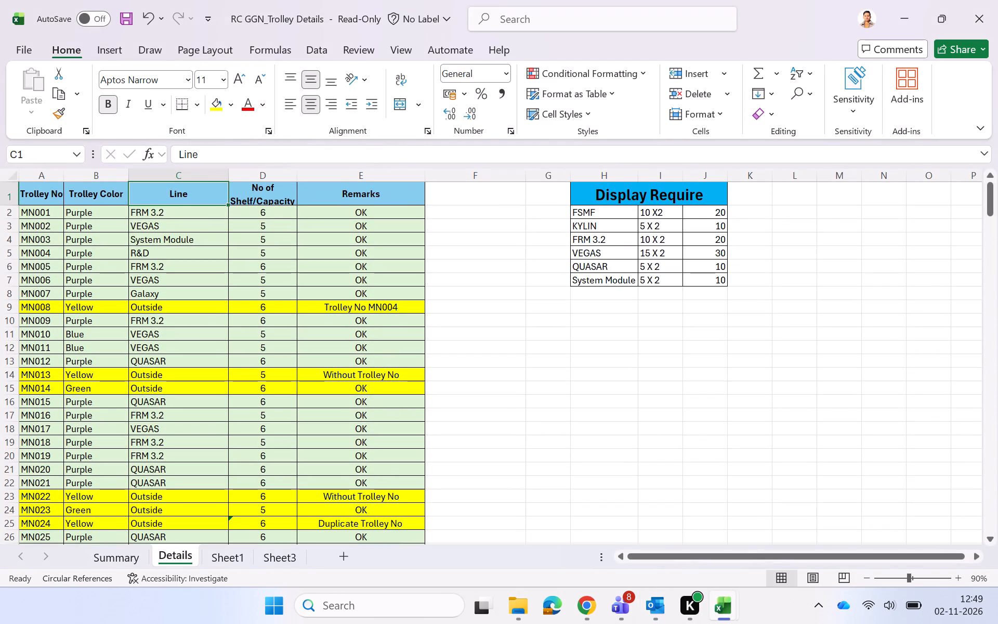
# Turn on filters for the trolley table on the Details sheet and deselect all line names in the Line column's filter list.
pyautogui.hotkey('ctrl', 'shift', 'l')
pyautogui.click(228, 196)
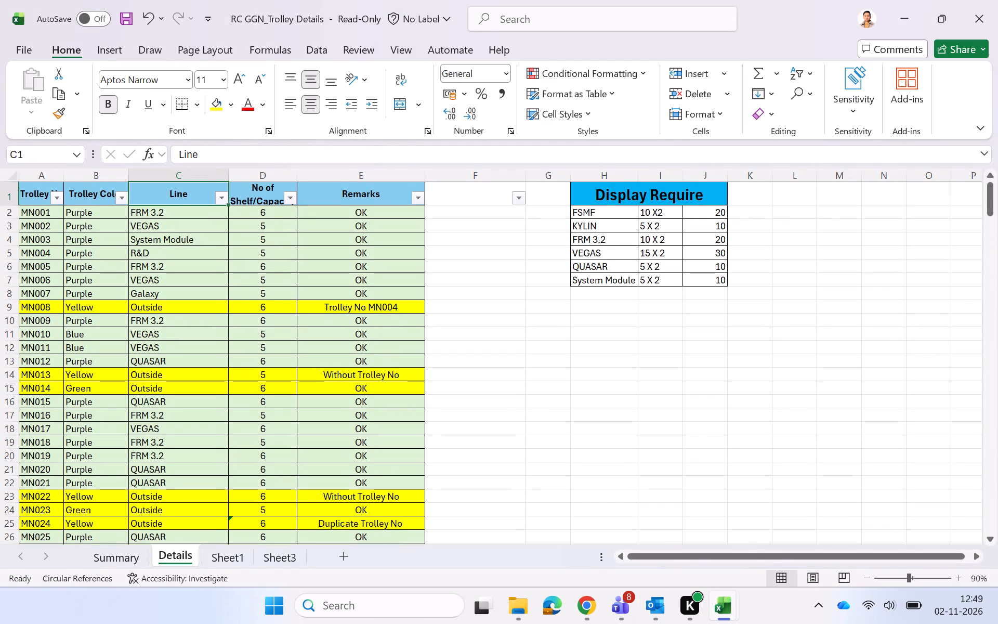
pyautogui.click(78, 356)
pyautogui.scroll(-6, 99, 477)
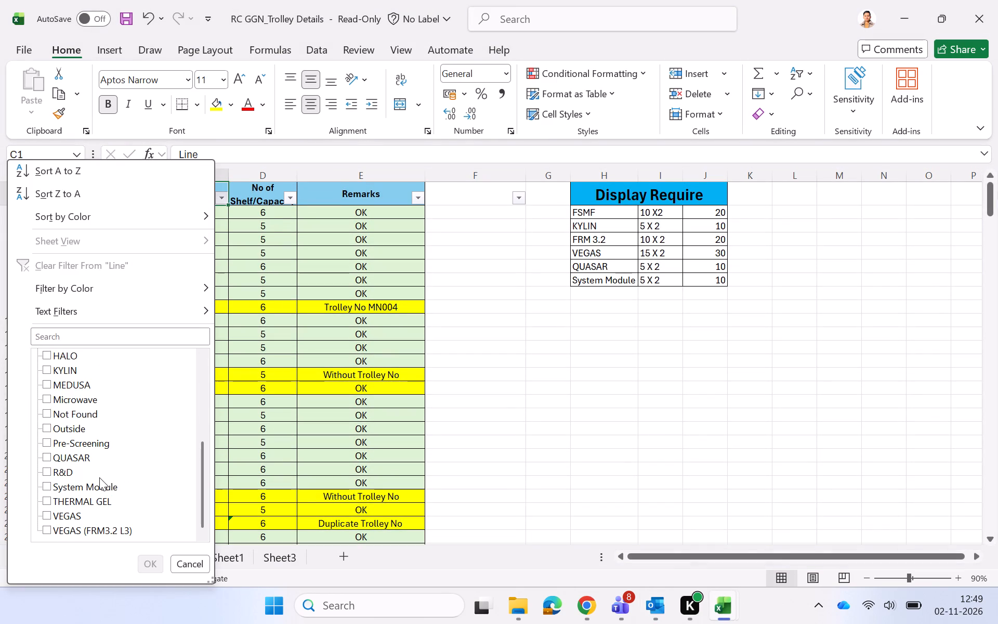
# Filter the Line column on the Details sheet to show only the AMBER trolleys.
pyautogui.scroll(9, 99, 477)
pyautogui.click(67, 372)
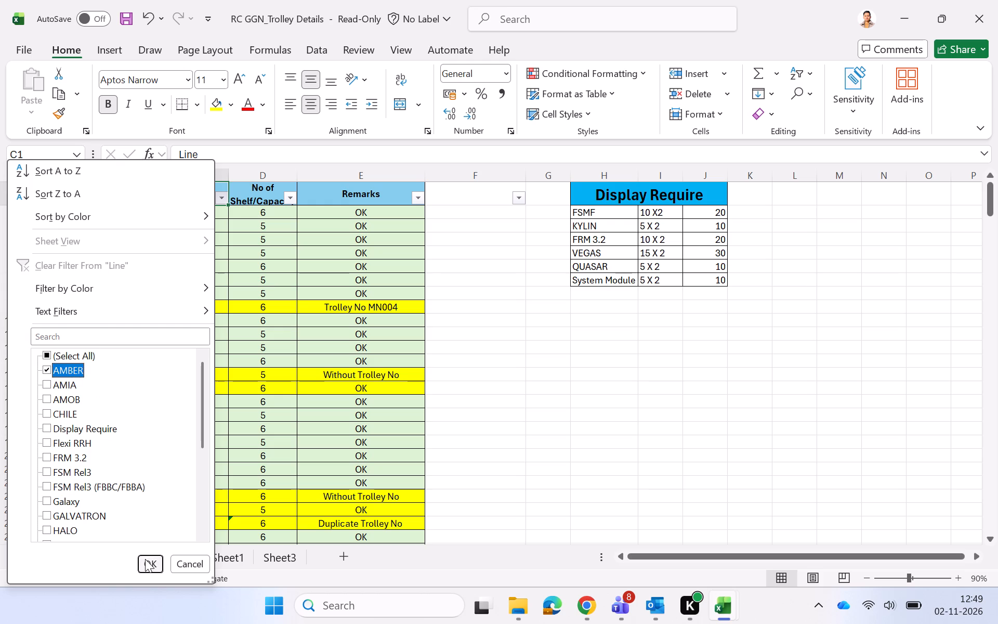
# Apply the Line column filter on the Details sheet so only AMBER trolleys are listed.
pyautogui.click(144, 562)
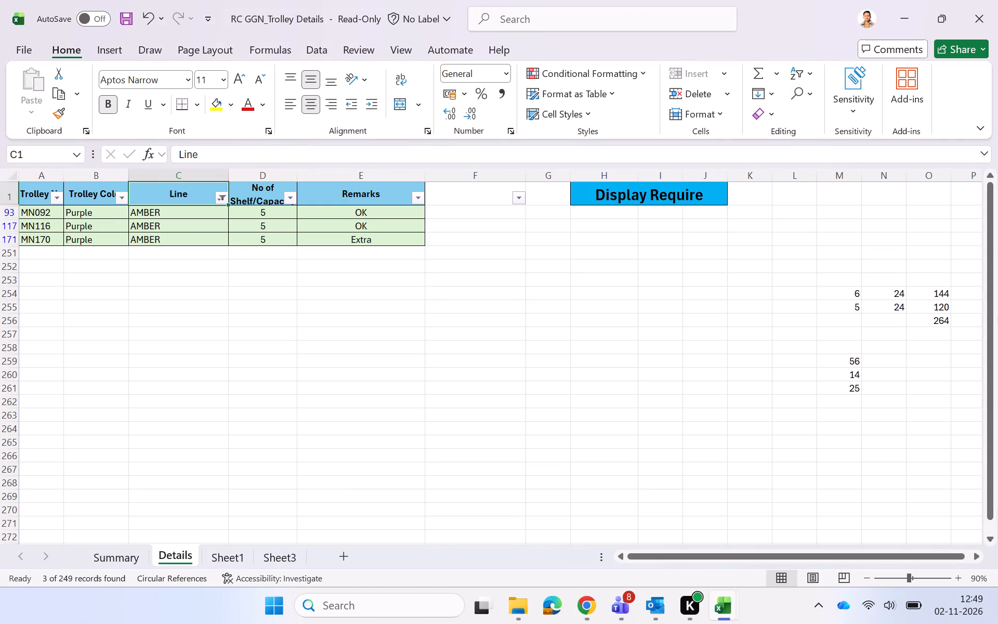
# Turn off filtering for the whole trolley table on the Details sheet.
pyautogui.click(296, 252)
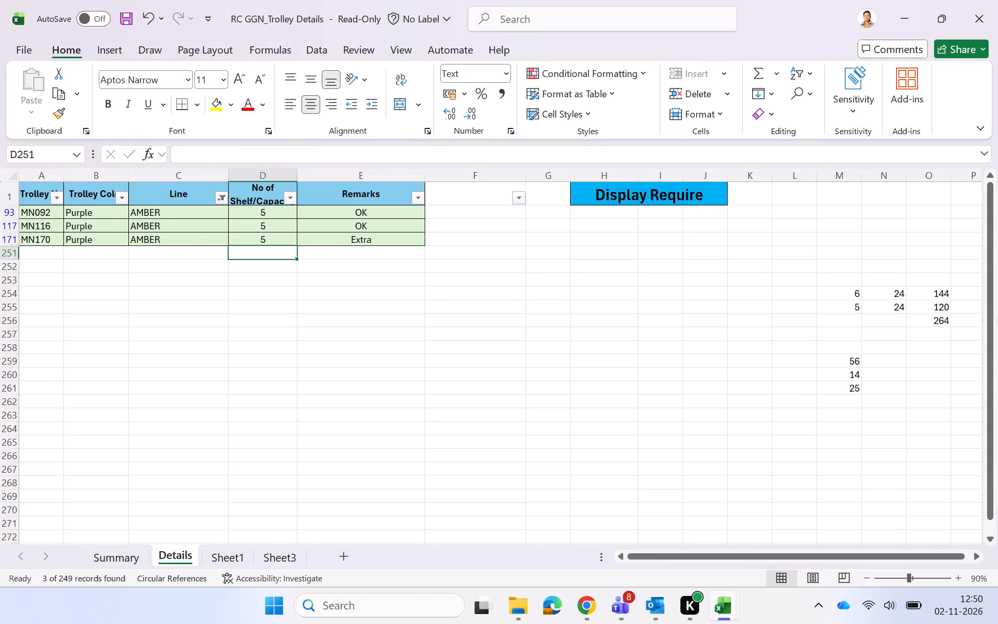
pyautogui.hotkey('ctrl', 'shift', 'l')
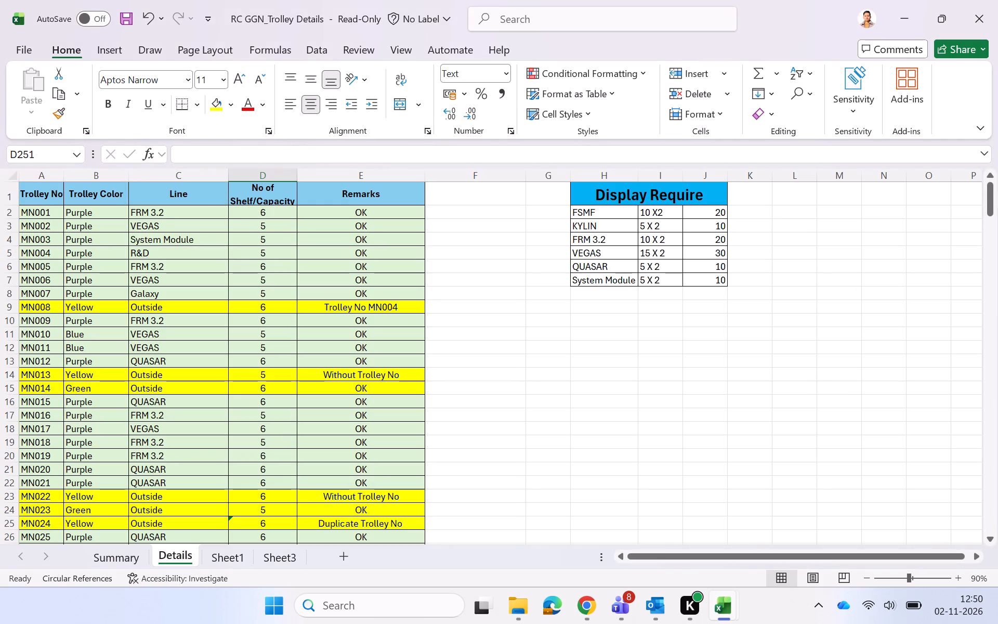
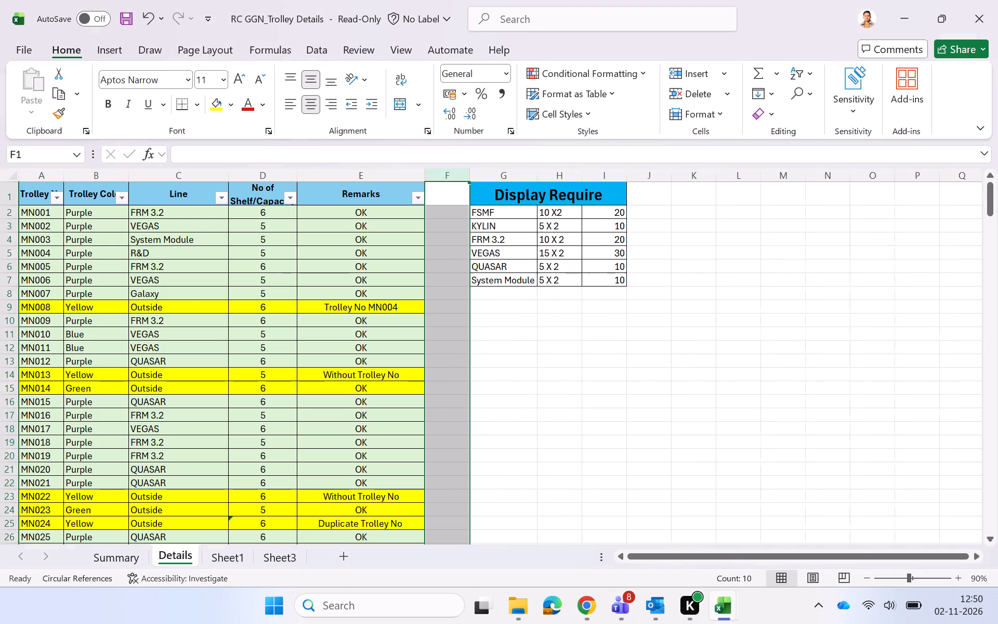
pyautogui.click(570, 421)
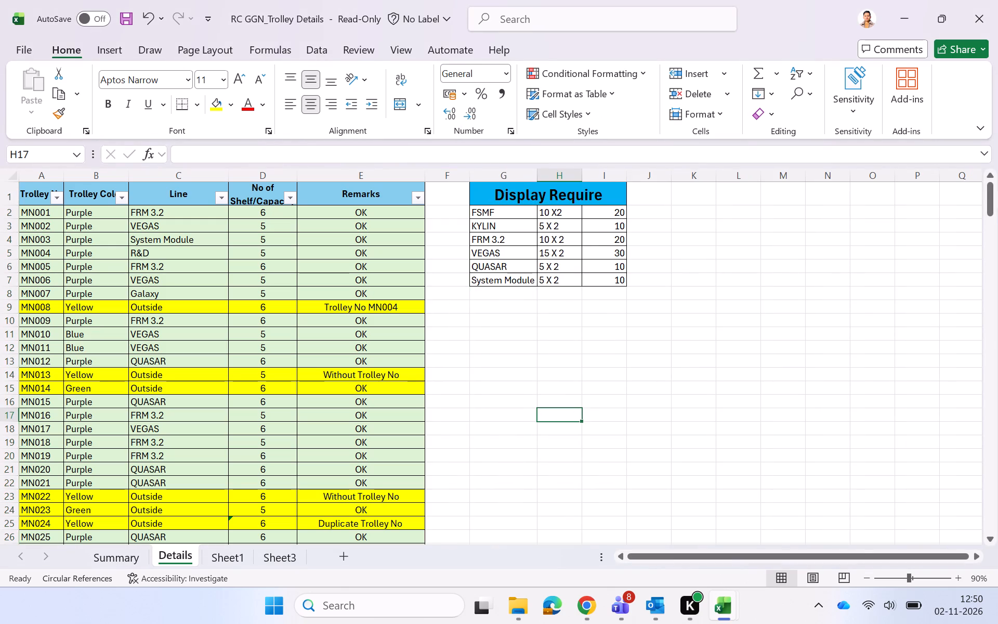
# Copy the Remarks header from E1 into cell F1 on the Details sheet.
pyautogui.click(384, 196)
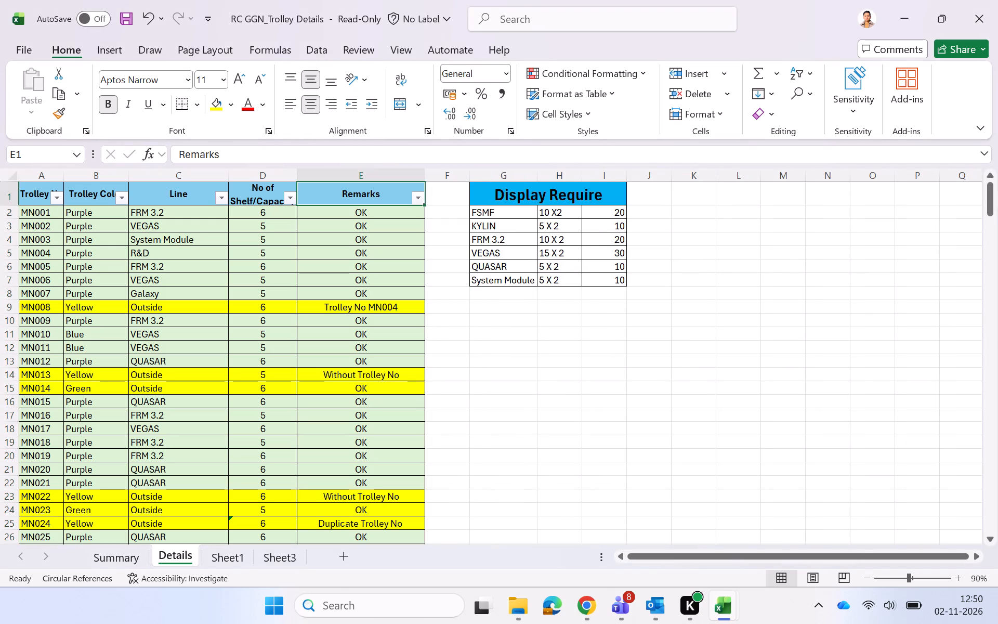
pyautogui.hotkey('ctrl', 'c')
pyautogui.press('Right')
pyautogui.hotkey('ctrl', 'v')
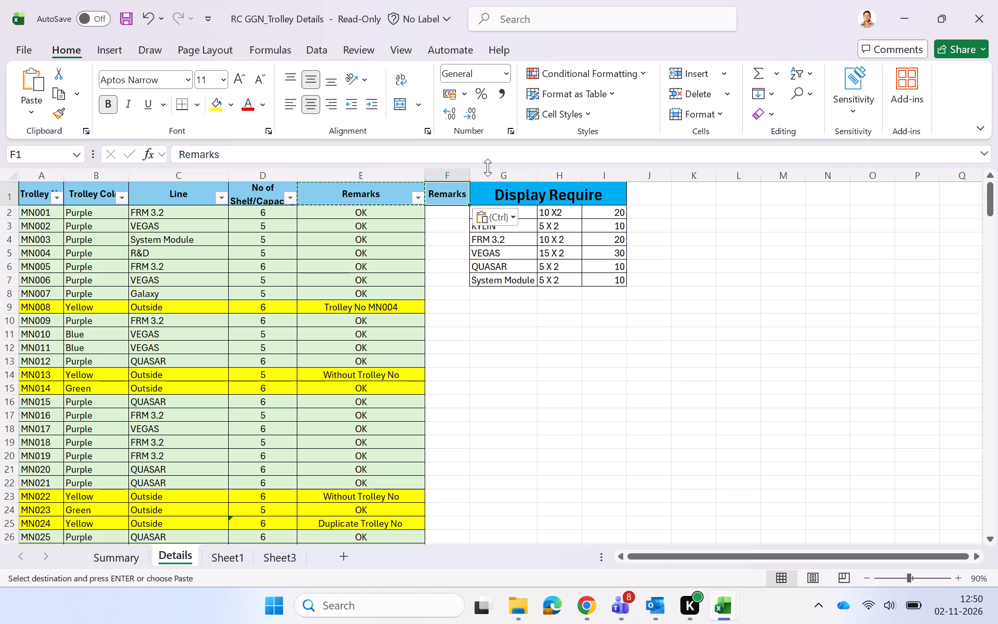
# Insert a blank column before the Display Require table in column G on the Details sheet.
pyautogui.rightClick(486, 175)
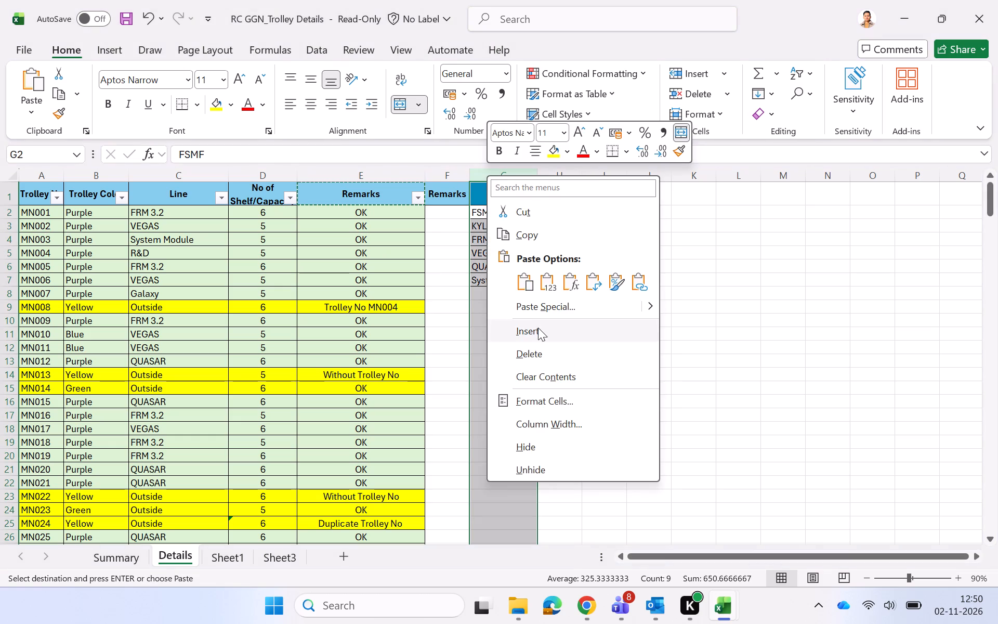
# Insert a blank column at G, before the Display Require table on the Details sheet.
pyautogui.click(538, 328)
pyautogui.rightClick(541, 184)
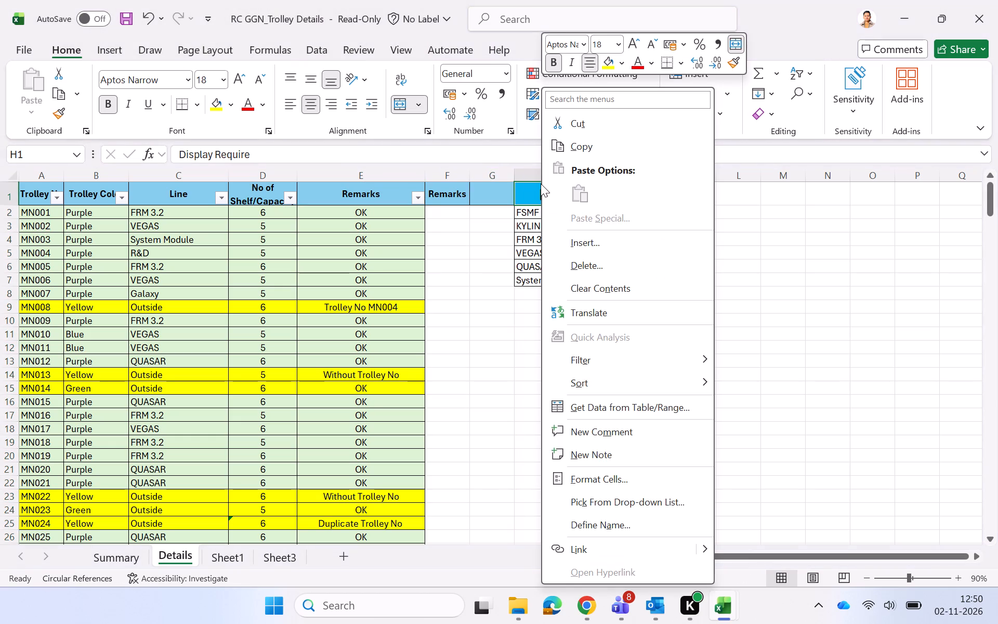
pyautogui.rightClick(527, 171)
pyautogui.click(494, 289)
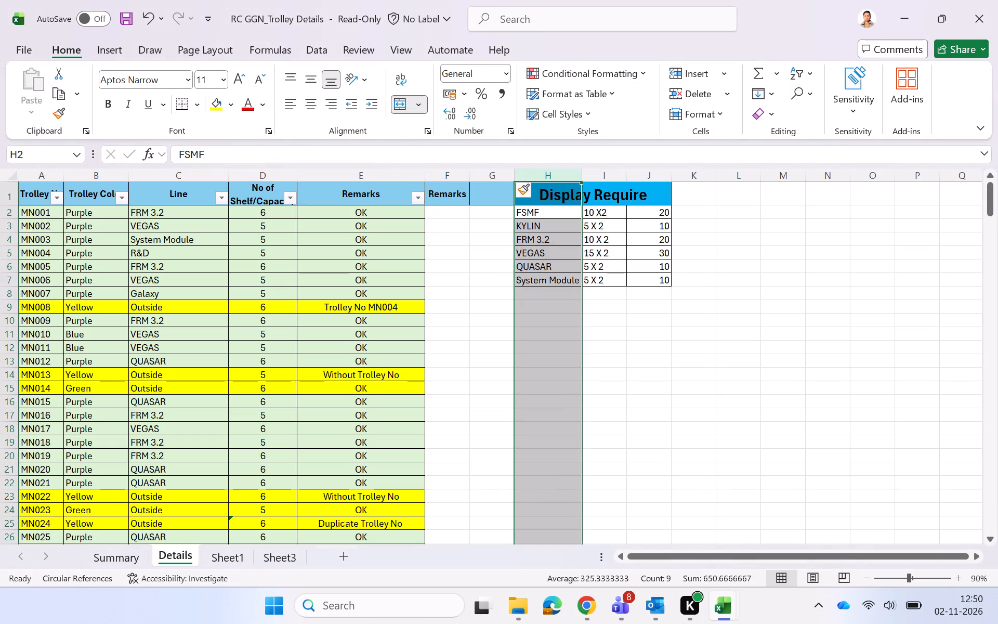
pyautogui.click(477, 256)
# Move the whole Display Require table, from its heading through the System Module row, to start at cell L1.
pyautogui.moveTo(544, 201); pyautogui.dragTo(639, 264)
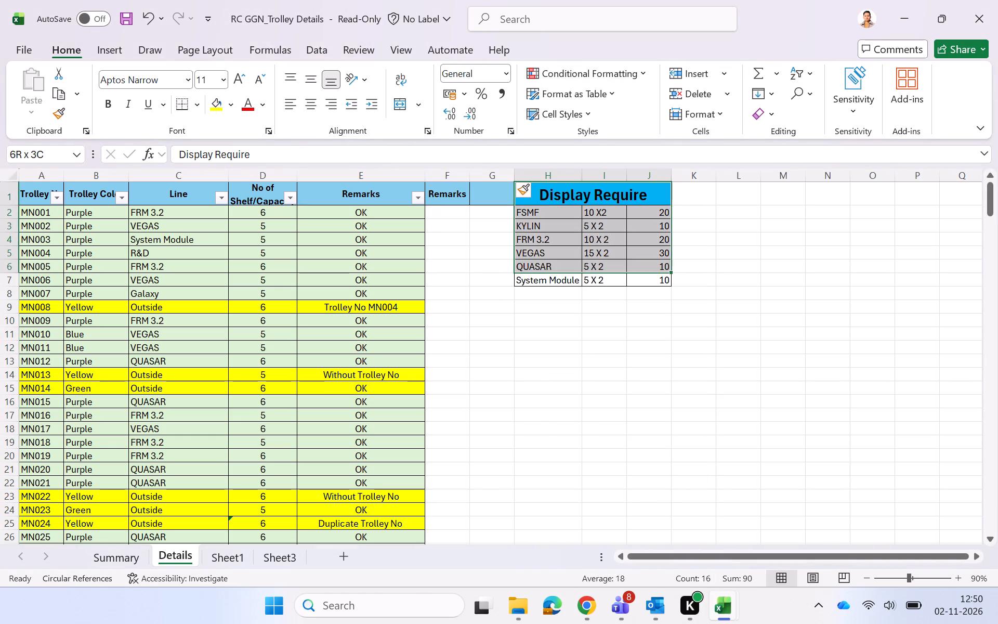
pyautogui.moveTo(639, 264); pyautogui.dragTo(641, 279)
pyautogui.rightClick(550, 269)
pyautogui.click(579, 124)
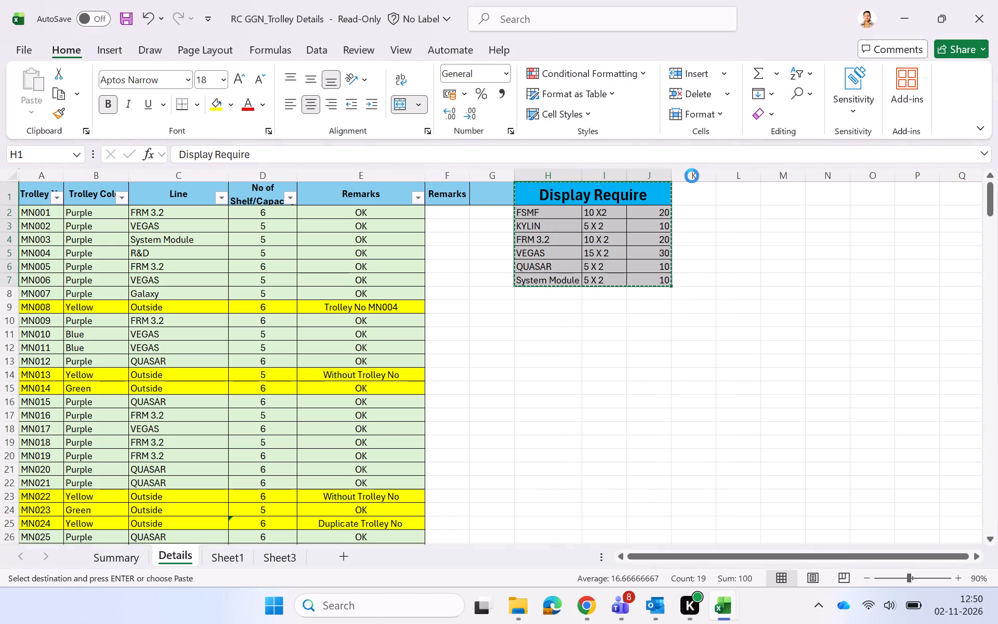
pyautogui.rightClick(741, 201)
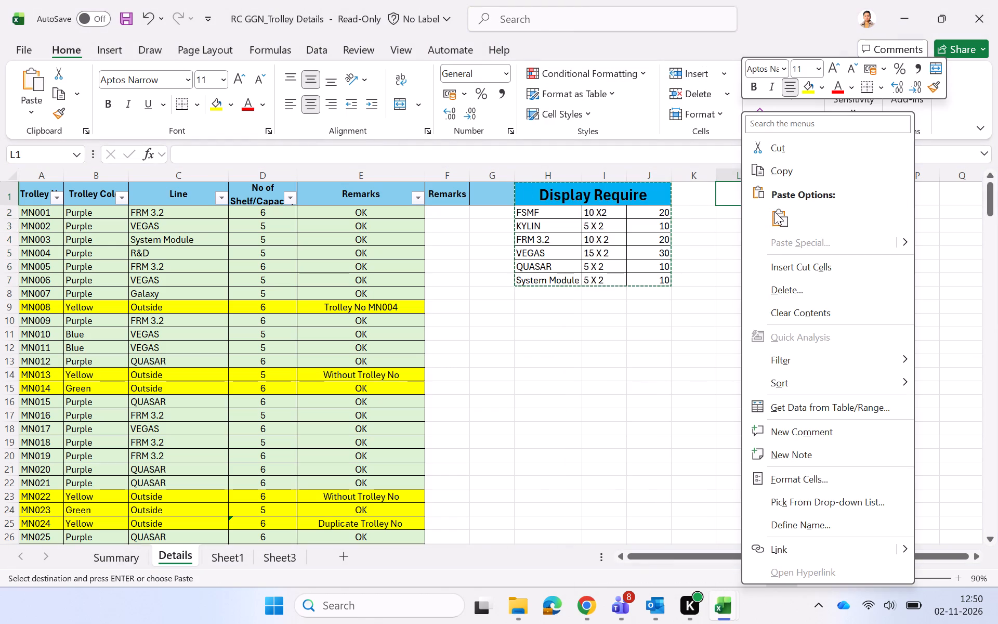
pyautogui.click(774, 210)
pyautogui.click(657, 297)
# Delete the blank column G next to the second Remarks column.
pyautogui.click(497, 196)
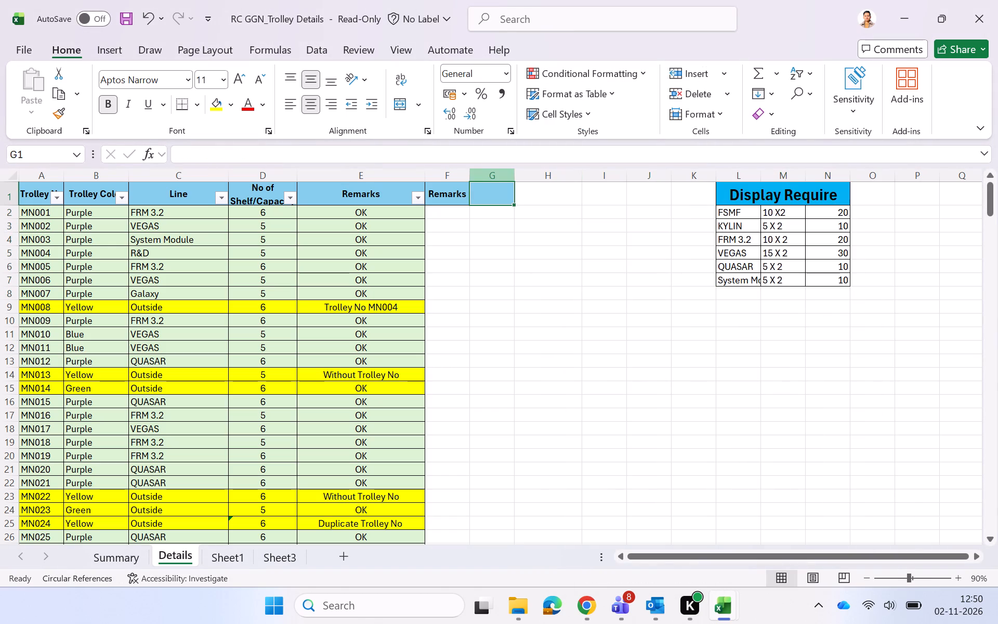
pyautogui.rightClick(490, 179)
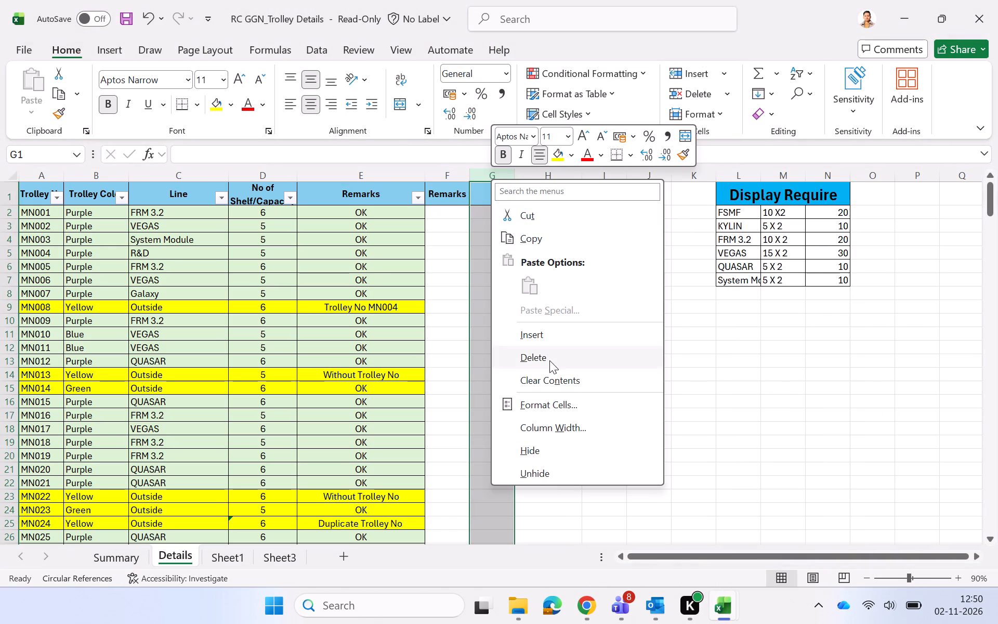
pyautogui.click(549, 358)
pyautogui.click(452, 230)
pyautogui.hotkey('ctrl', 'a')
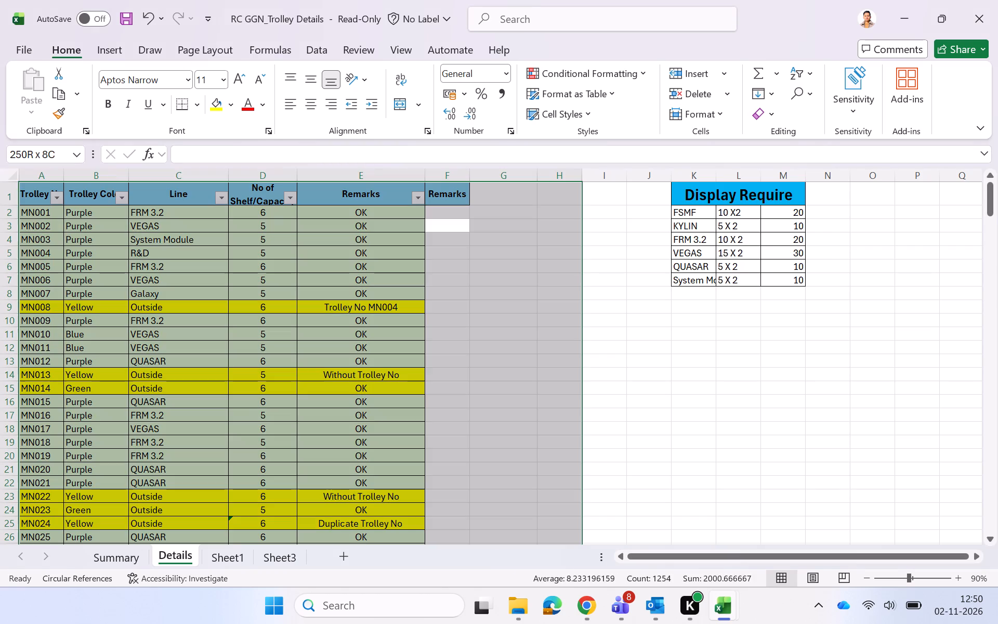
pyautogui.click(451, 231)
# Remove the header filters from the trolley table and check how far its data region extends.
pyautogui.click(376, 227)
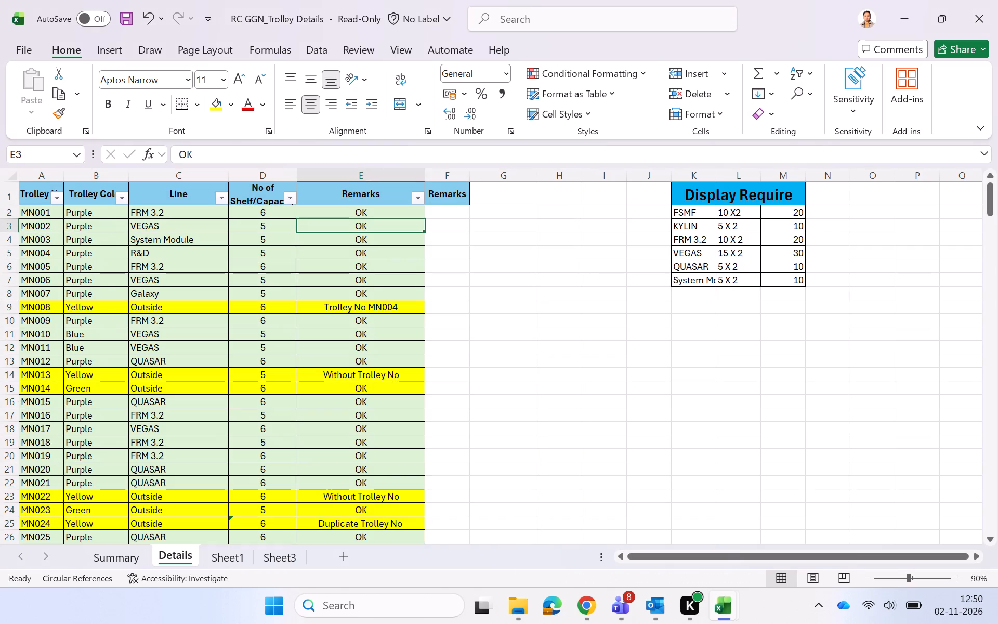
pyautogui.hotkey('ctrl', 'shift', 'l')
pyautogui.click(380, 203)
pyautogui.hotkey('ctrl', 'a')
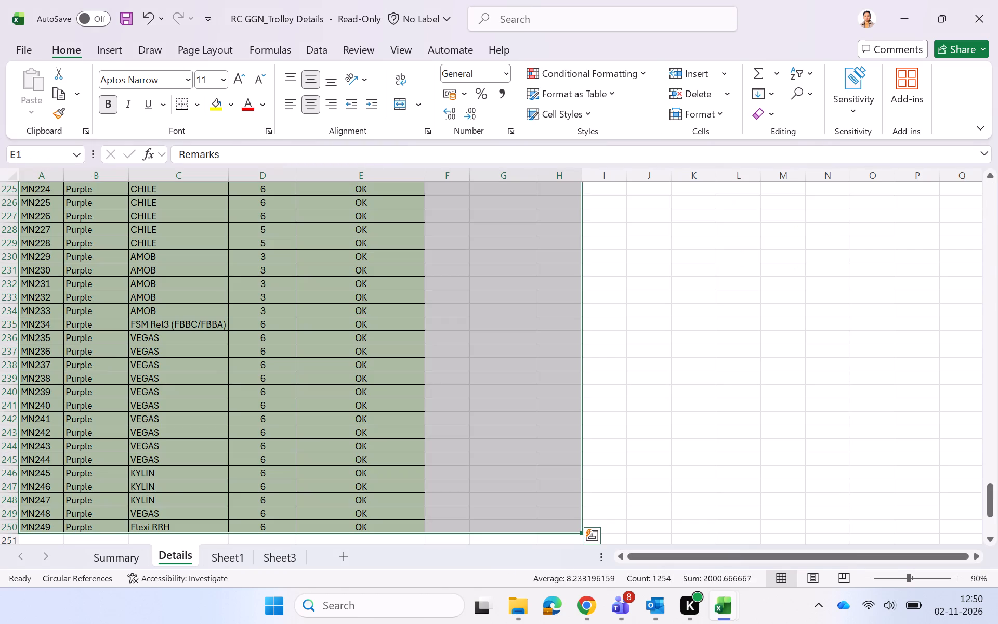
pyautogui.scroll(20, 380, 203)
pyautogui.scroll(3, 380, 203)
pyautogui.scroll(-8, 513, 279)
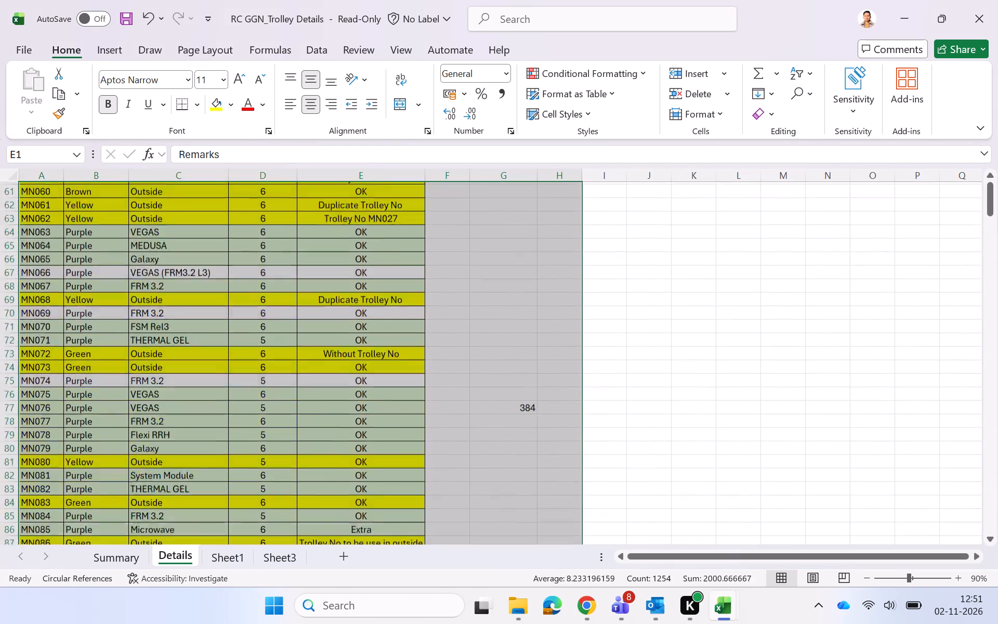
pyautogui.scroll(8, 513, 279)
pyautogui.click(529, 270)
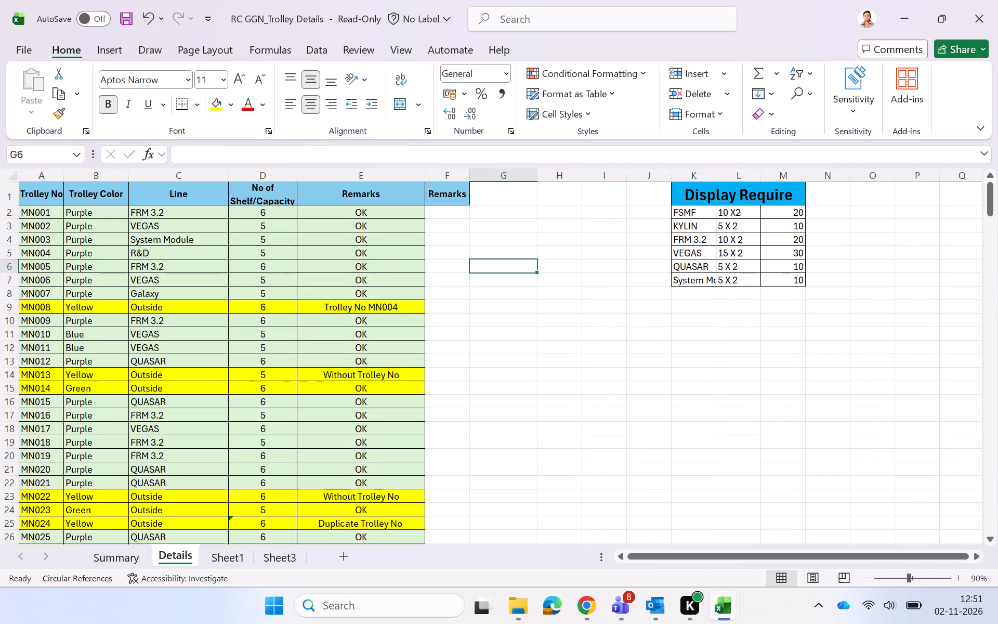
# Delete columns G and H between the second Remarks column and the Display Require table.
pyautogui.click(503, 168)
pyautogui.hotkey('shift', 'Right')
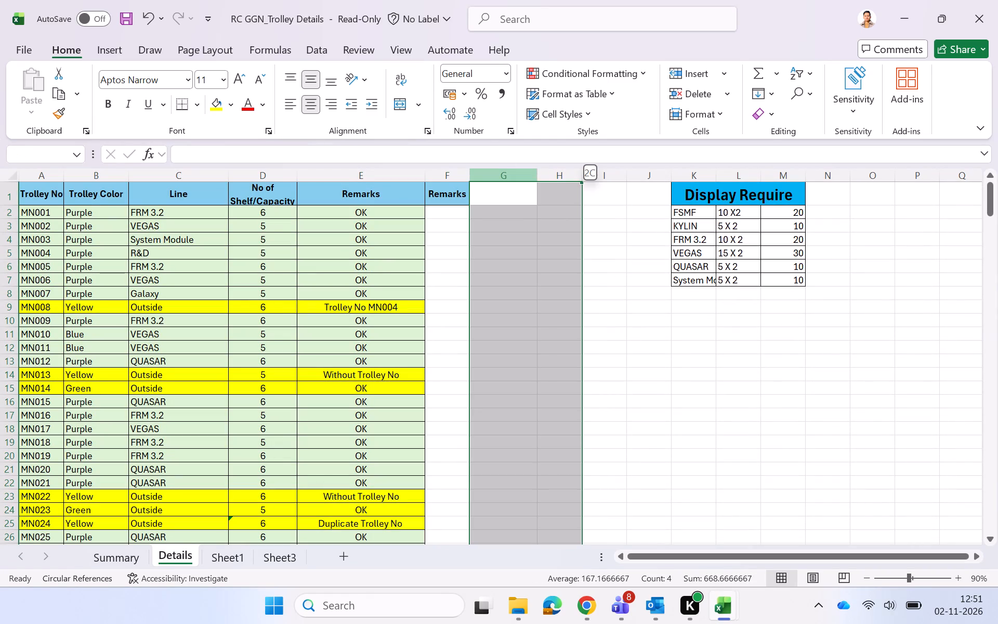
pyautogui.rightClick(504, 180)
pyautogui.click(550, 365)
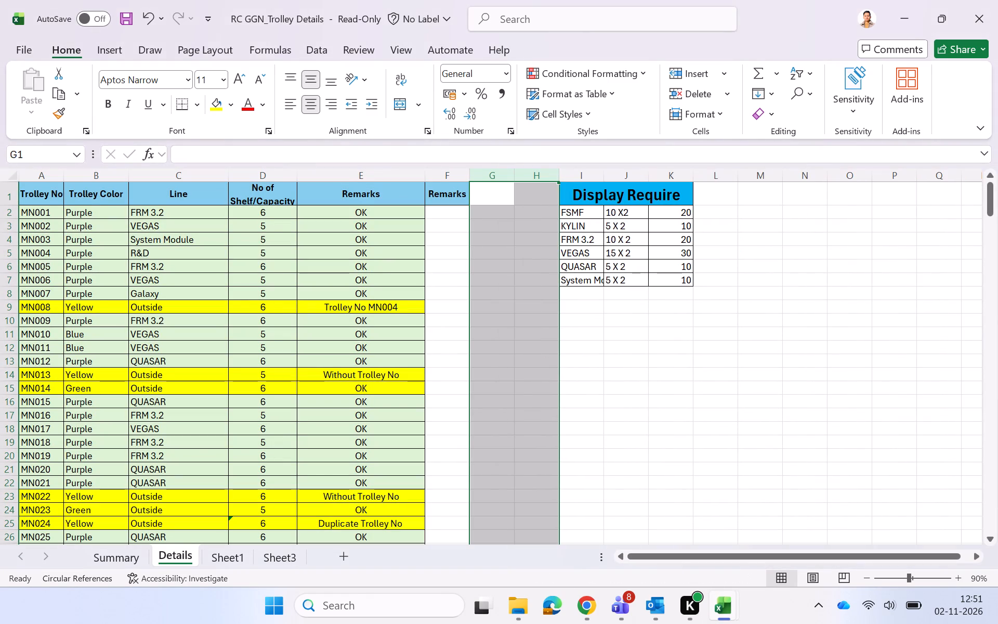
# Apply all borders to the entire trolley table, including the second Remarks column F.
pyautogui.click(351, 252)
pyautogui.hotkey('ctrl', 'a')
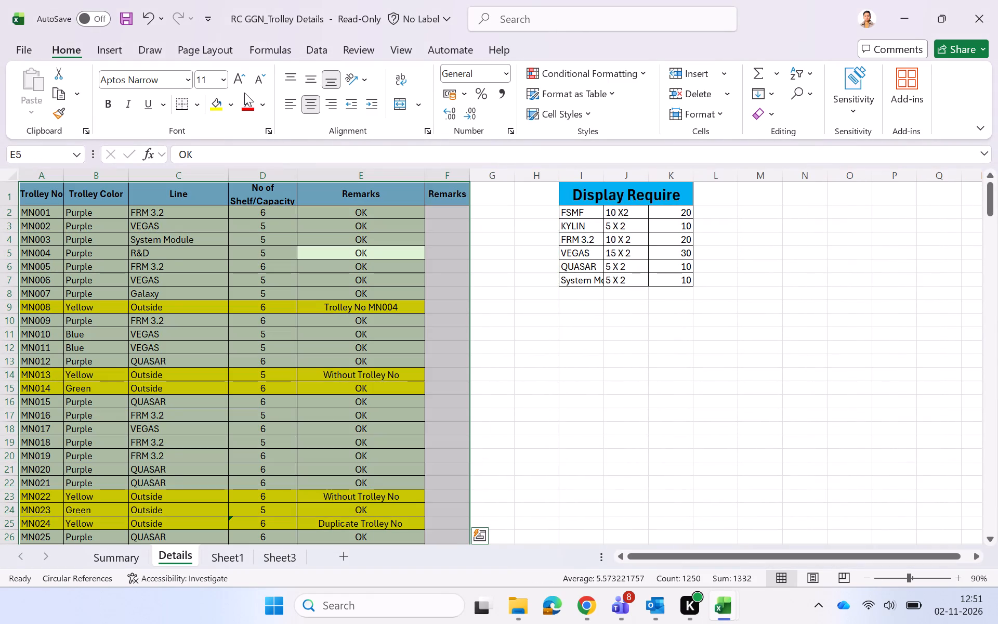
pyautogui.click(199, 100)
pyautogui.click(237, 260)
pyautogui.click(542, 287)
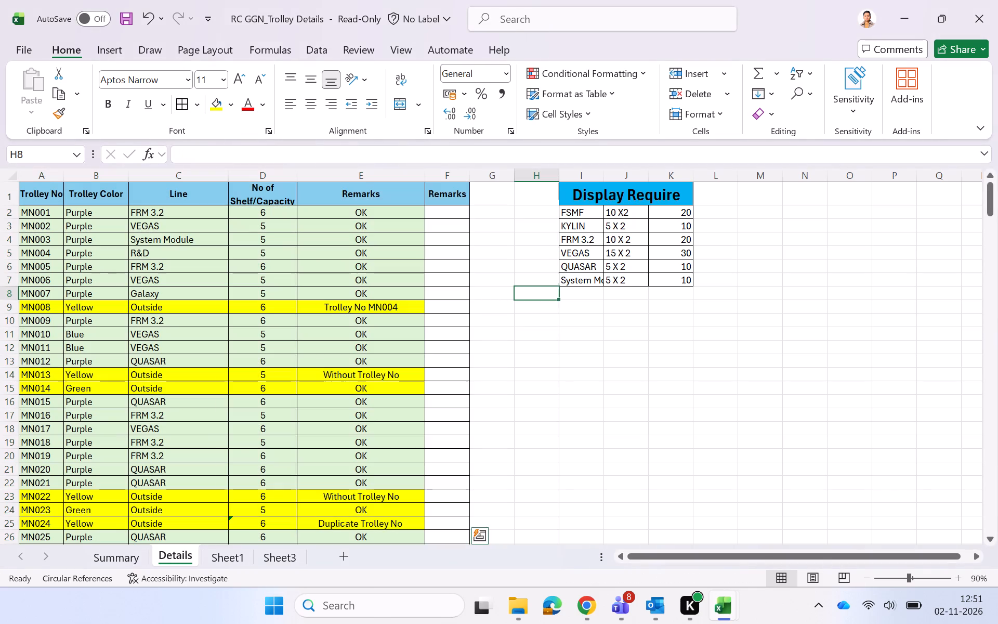
# Widen the second Remarks column F to give more room for entries.
pyautogui.moveTo(471, 176); pyautogui.dragTo(527, 174)
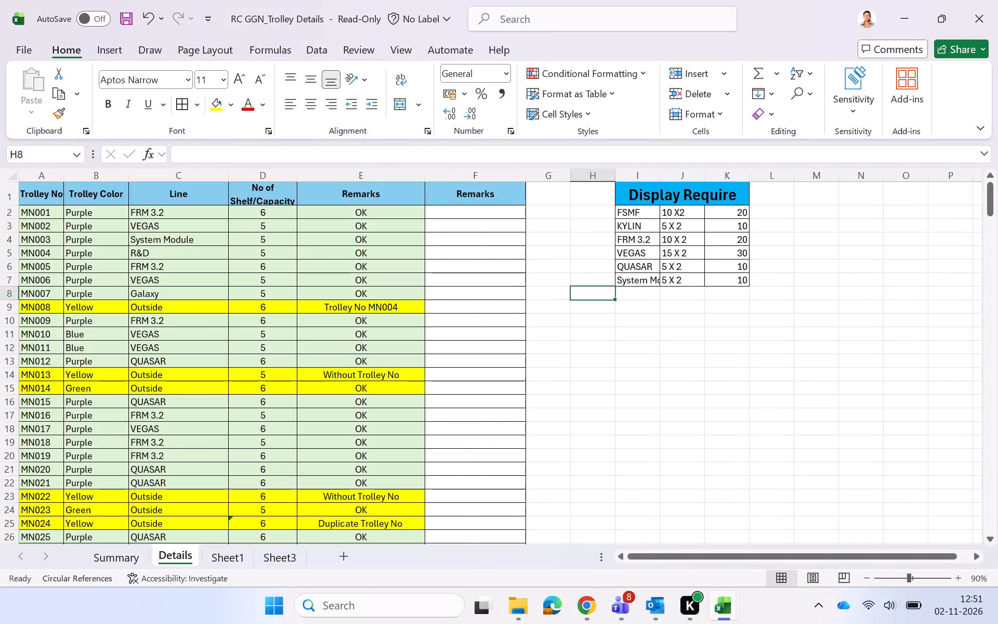
pyautogui.click(507, 259)
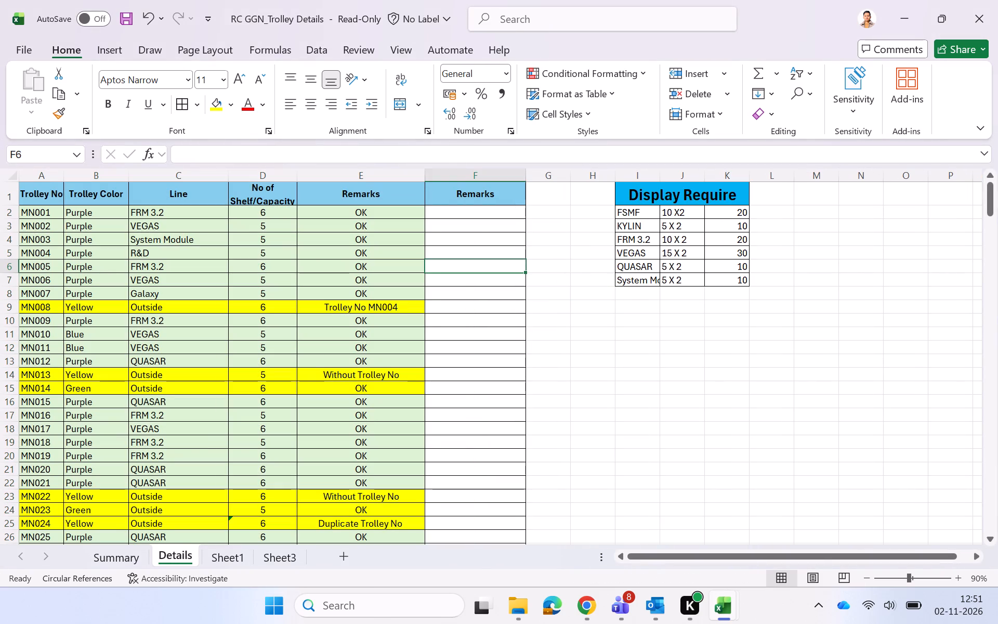
# Turn the header filters back on for the trolley table and filter the Line column to show only AMBER.
pyautogui.click(177, 196)
pyautogui.hotkey('ctrl', 'shift', 'l')
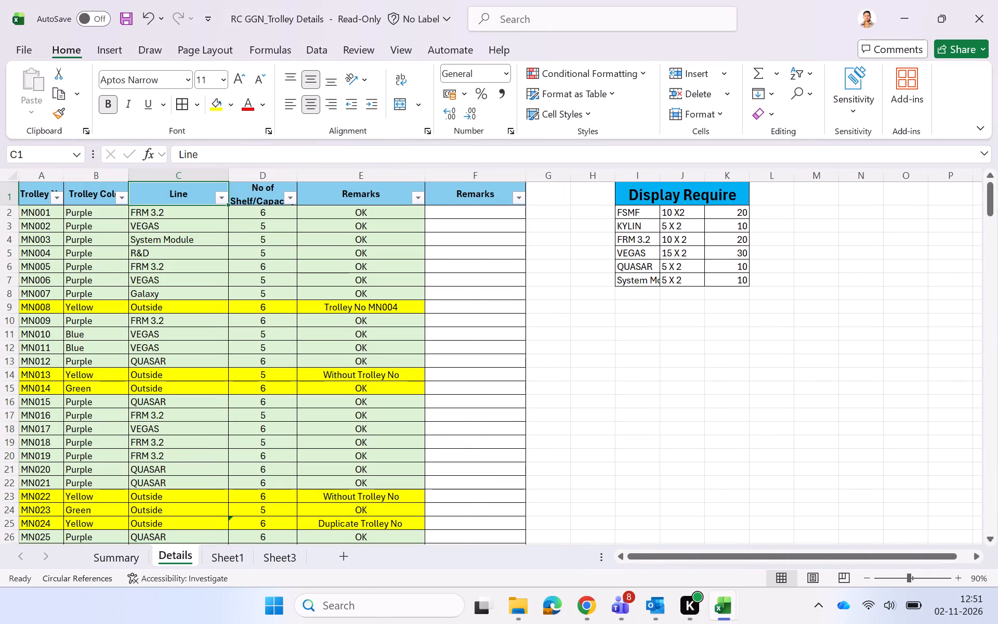
pyautogui.click(217, 200)
pyautogui.click(52, 350)
pyautogui.click(61, 365)
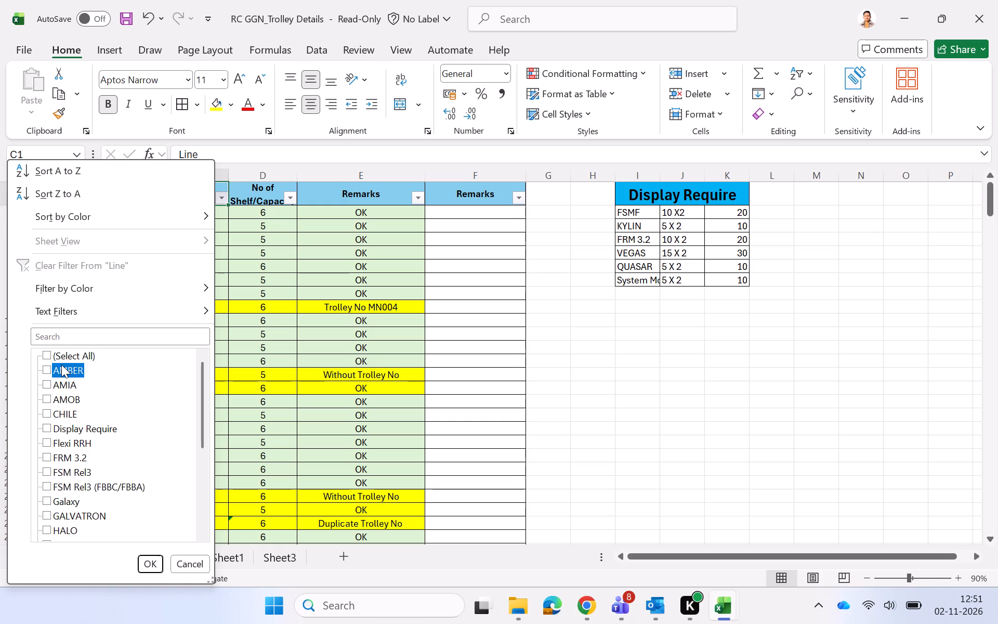
pyautogui.click(150, 567)
pyautogui.click(206, 305)
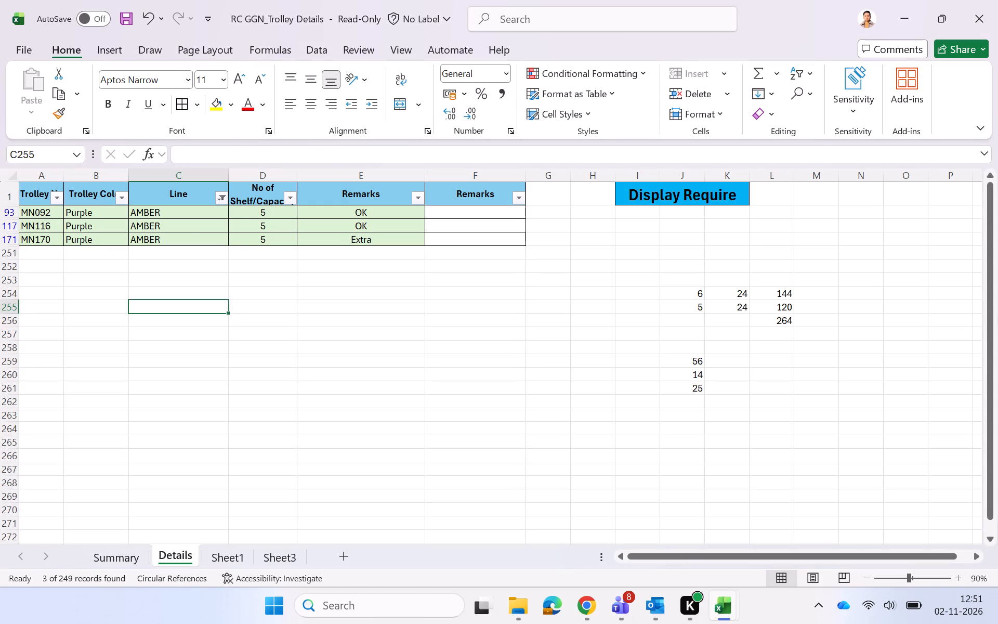
# Open the print preview of the filtered AMBER records and set the page to Landscape Orientation.
pyautogui.click(225, 231)
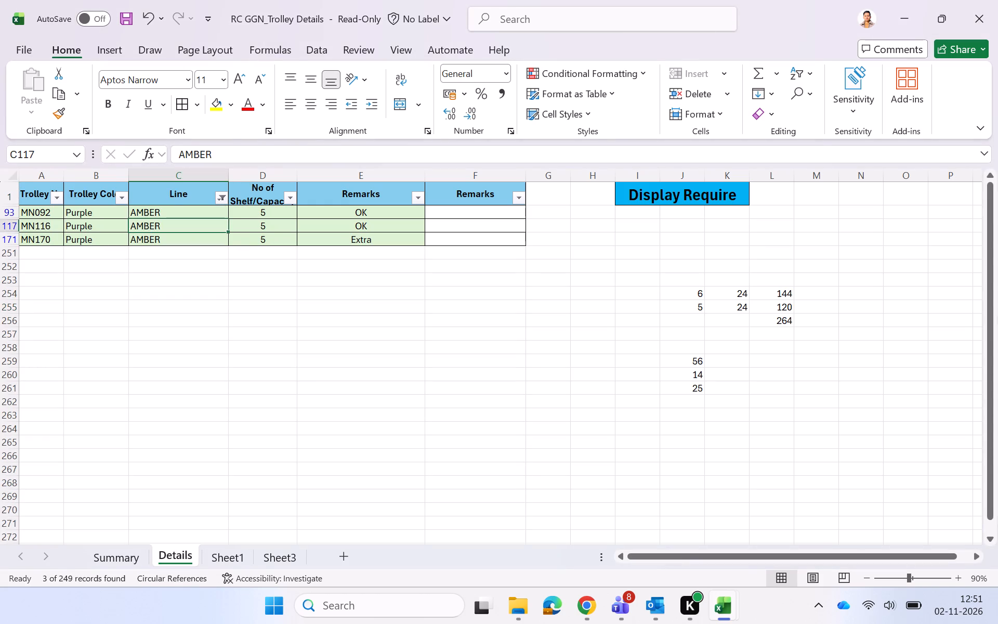
pyautogui.hotkey('ctrl', 'a')
pyautogui.hotkey('ctrl', 'p')
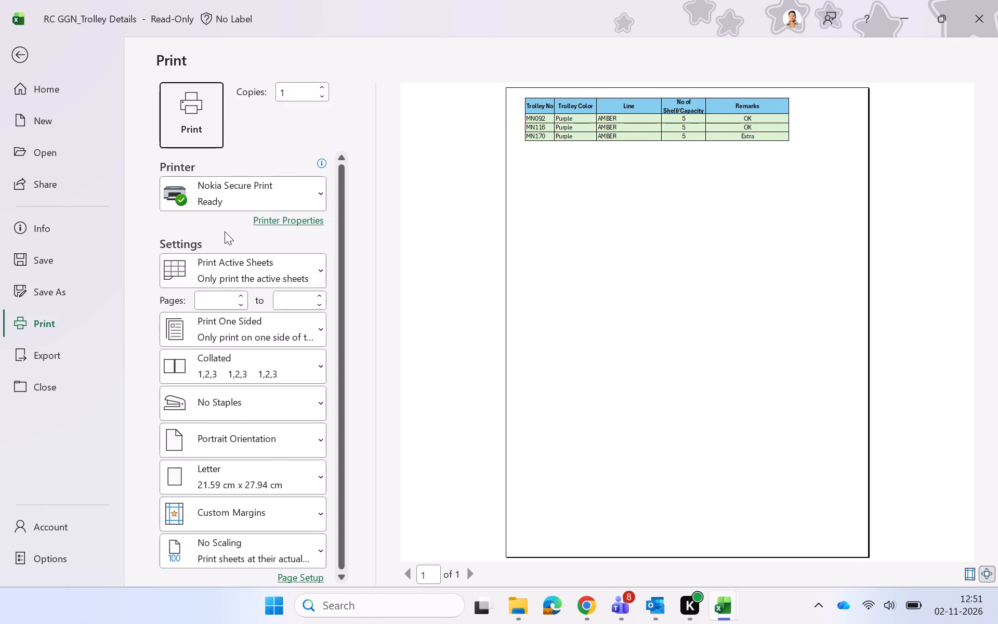
pyautogui.click(248, 446)
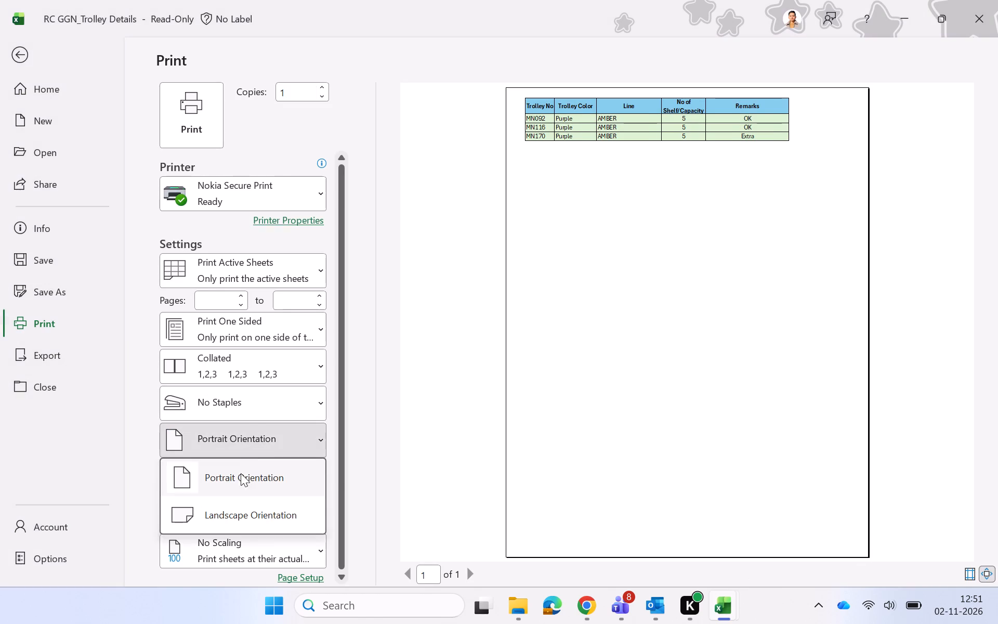
# Set the print page for the filtered AMBER records to Landscape Orientation.
pyautogui.click(231, 515)
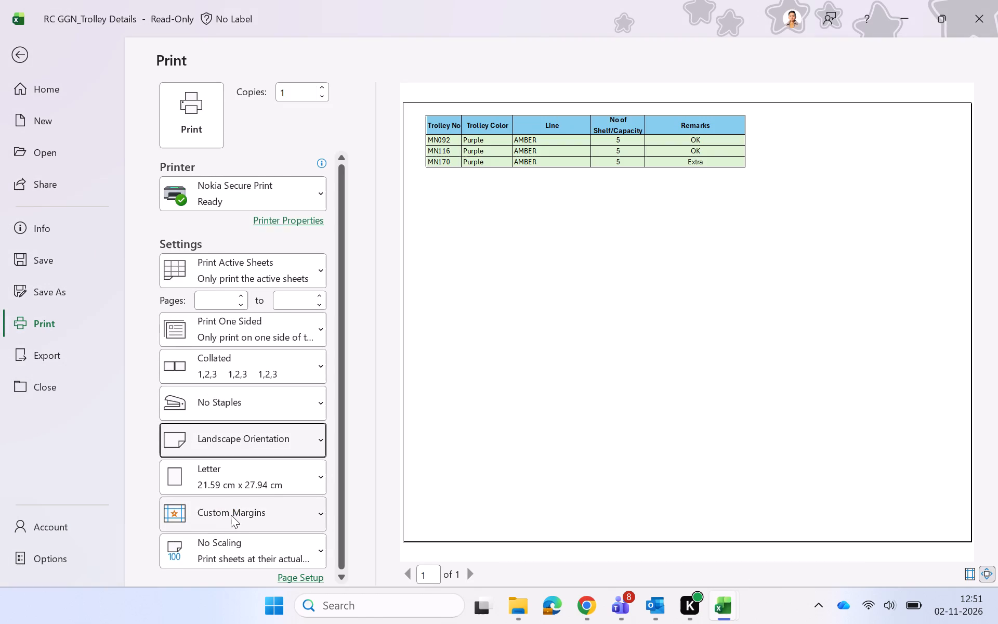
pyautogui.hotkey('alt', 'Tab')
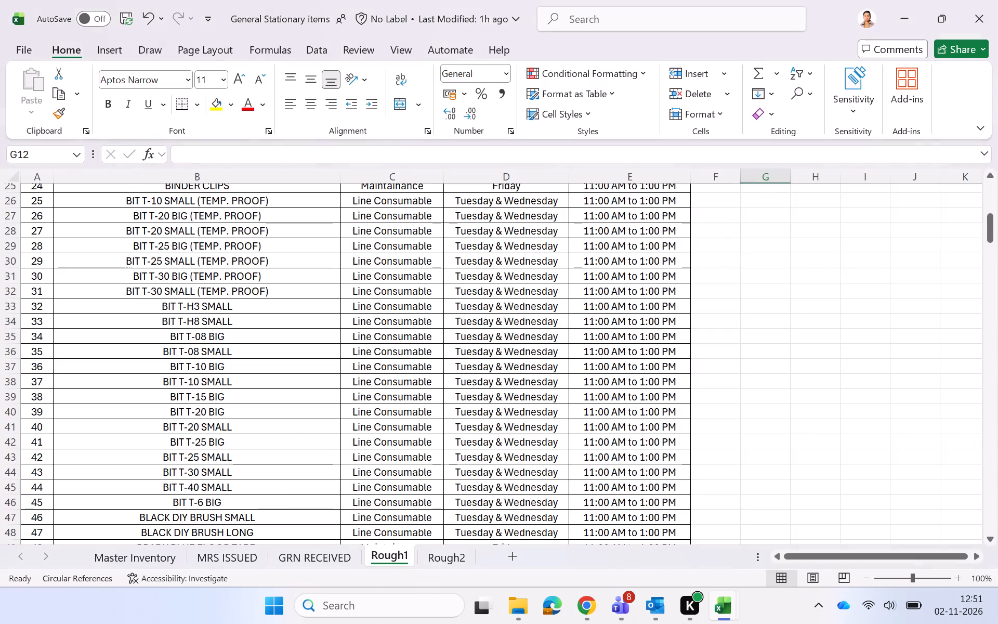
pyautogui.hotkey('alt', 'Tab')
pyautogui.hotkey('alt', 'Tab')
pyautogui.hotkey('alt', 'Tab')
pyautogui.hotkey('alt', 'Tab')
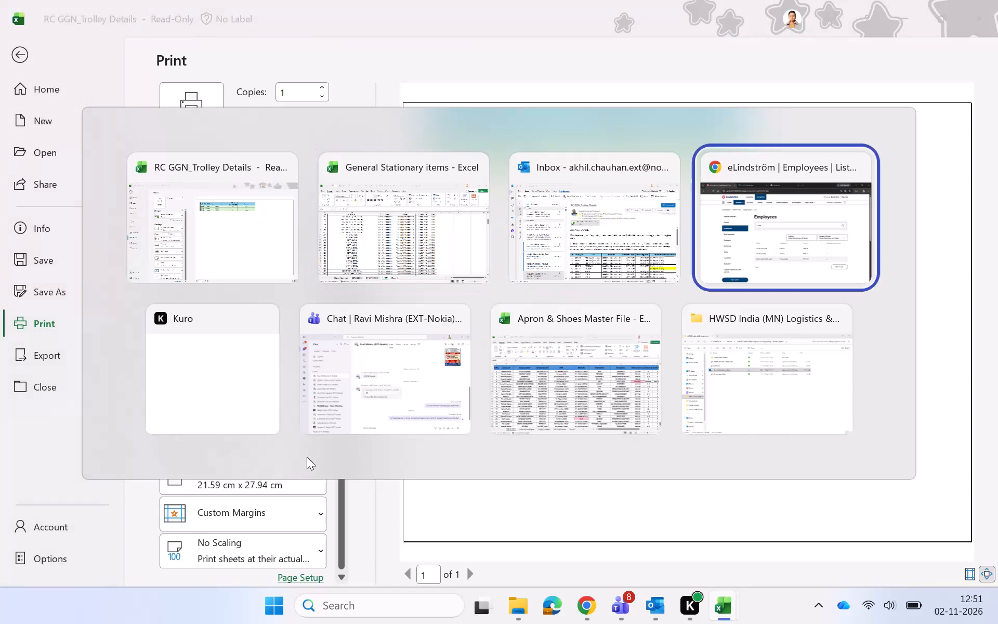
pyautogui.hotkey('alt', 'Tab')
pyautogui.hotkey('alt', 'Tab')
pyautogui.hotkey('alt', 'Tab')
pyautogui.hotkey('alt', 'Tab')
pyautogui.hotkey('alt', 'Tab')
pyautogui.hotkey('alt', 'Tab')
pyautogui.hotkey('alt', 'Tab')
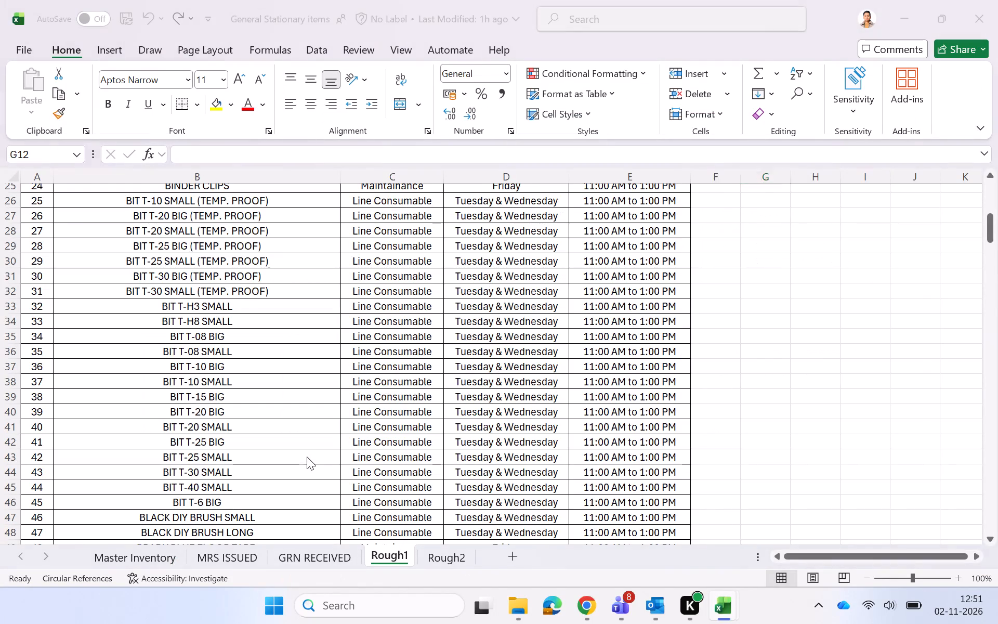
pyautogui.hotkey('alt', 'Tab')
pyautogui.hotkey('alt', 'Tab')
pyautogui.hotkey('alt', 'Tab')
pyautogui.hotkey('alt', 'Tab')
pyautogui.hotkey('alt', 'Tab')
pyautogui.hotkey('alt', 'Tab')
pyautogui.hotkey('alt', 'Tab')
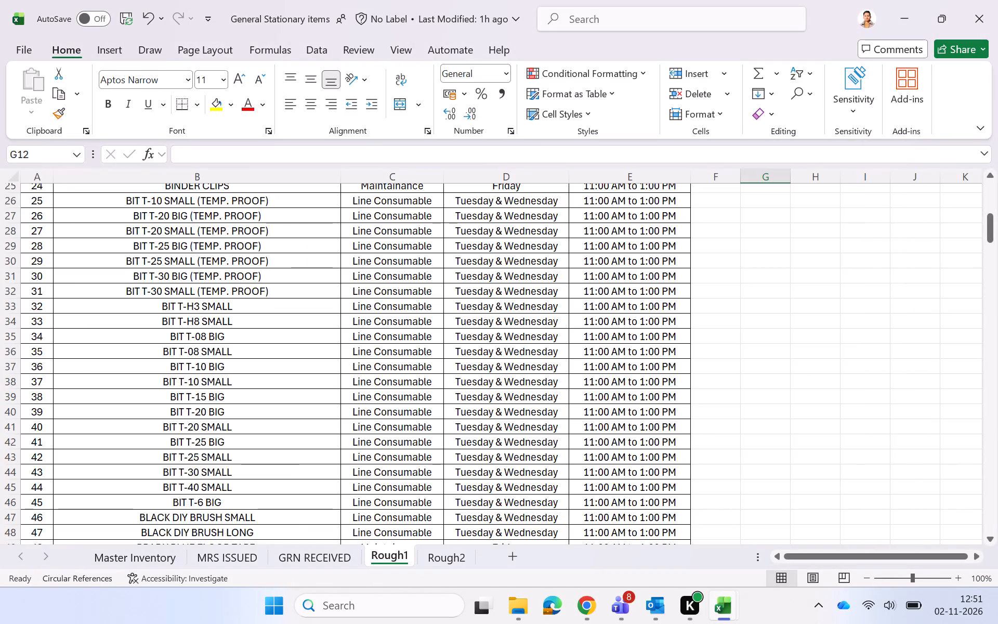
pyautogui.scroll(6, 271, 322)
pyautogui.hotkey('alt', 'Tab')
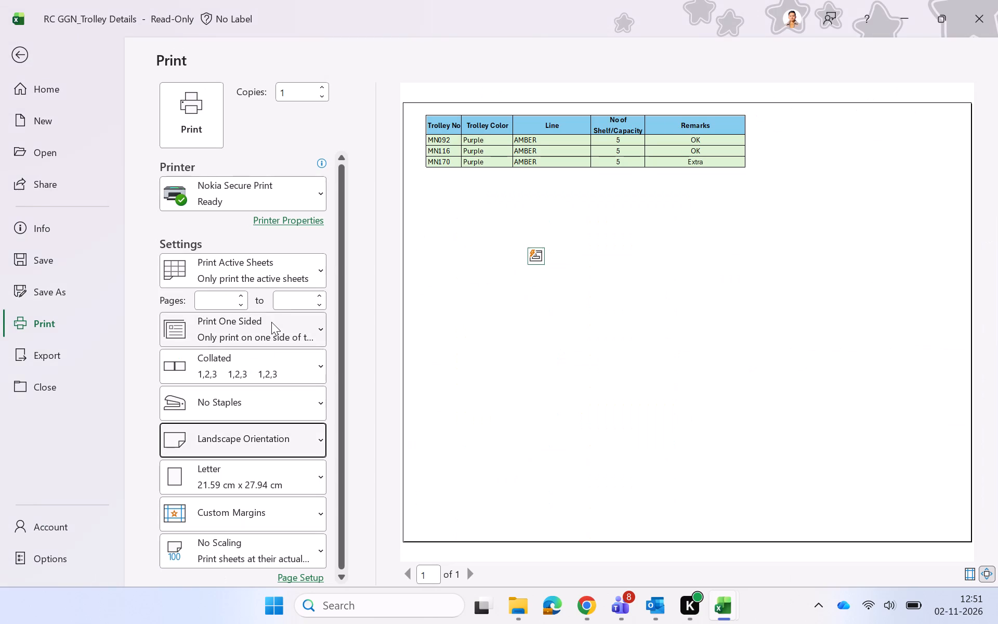
# Leave the print preview for the filtered Details sheet and select the second Remarks cell F171 in the MN170 row.
pyautogui.click(21, 56)
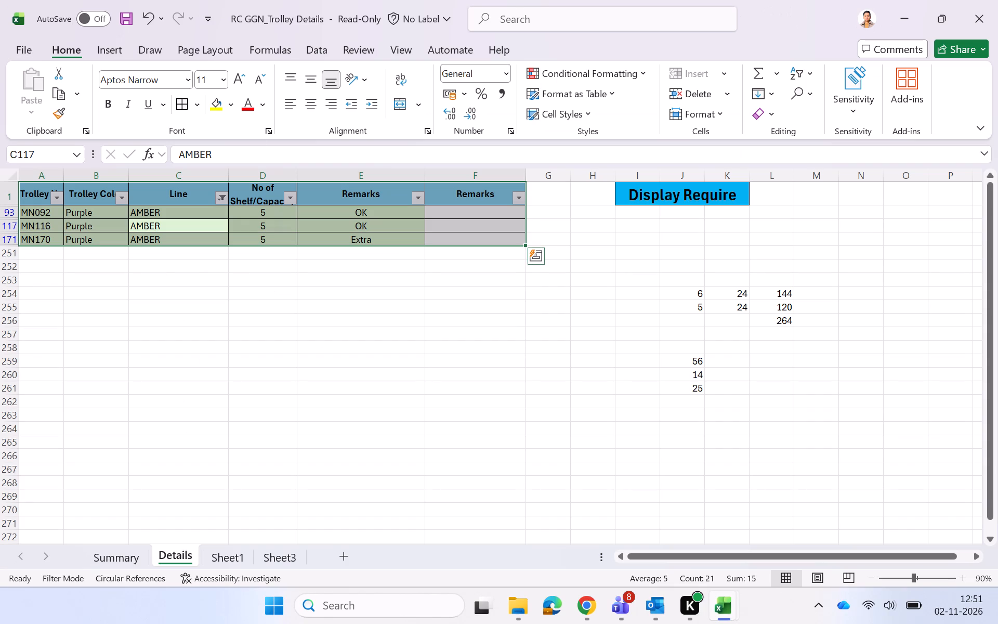
pyautogui.click(515, 337)
pyautogui.click(459, 234)
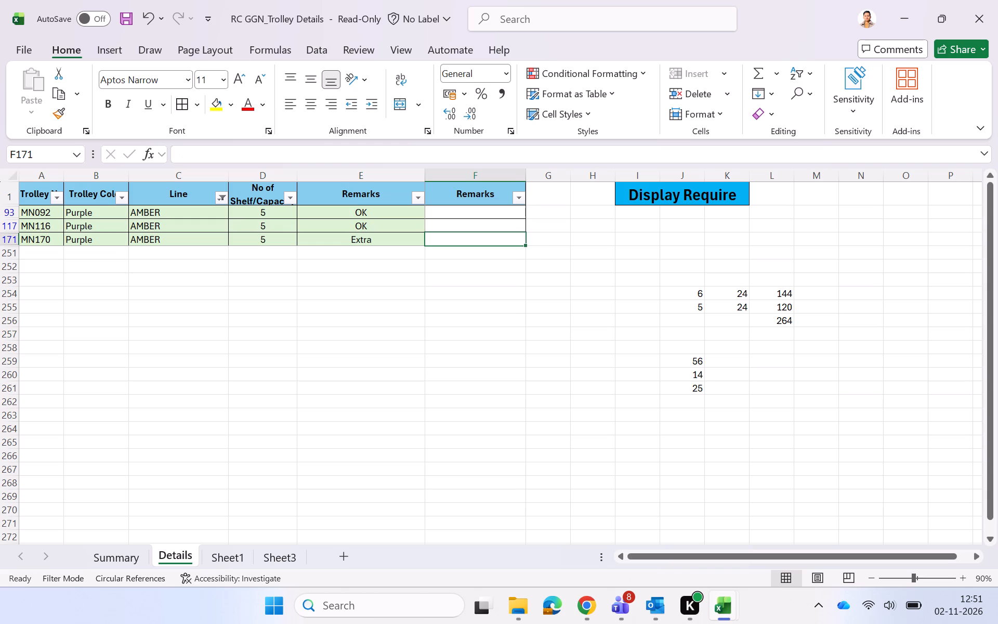
# Copy the filtered AMBER table, review its landscape print preview, and return to the sheet.
pyautogui.click(330, 232)
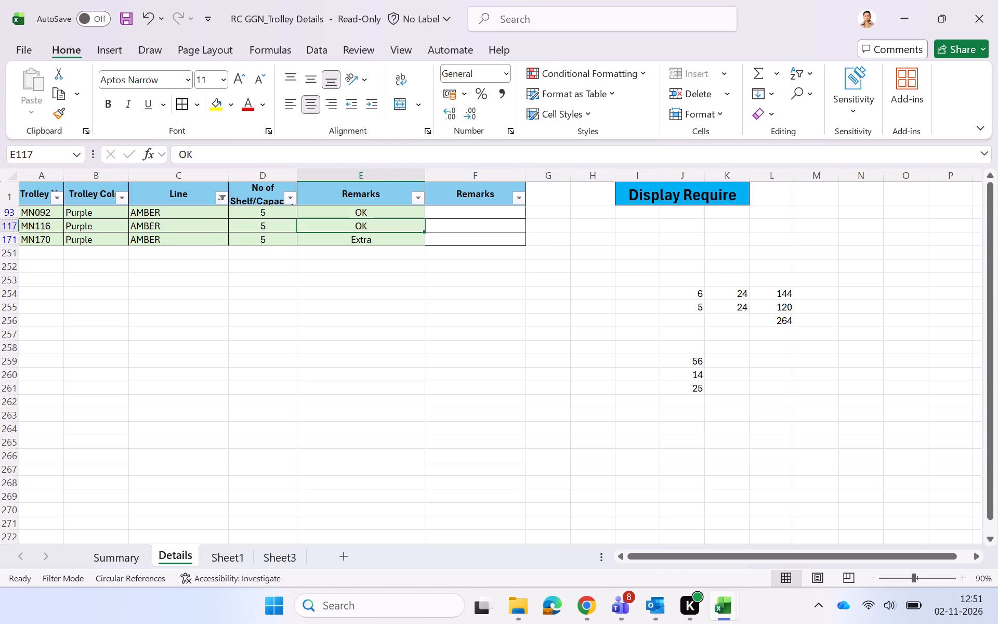
pyautogui.hotkey('ctrl', 'a')
pyautogui.hotkey('ctrl', 'c')
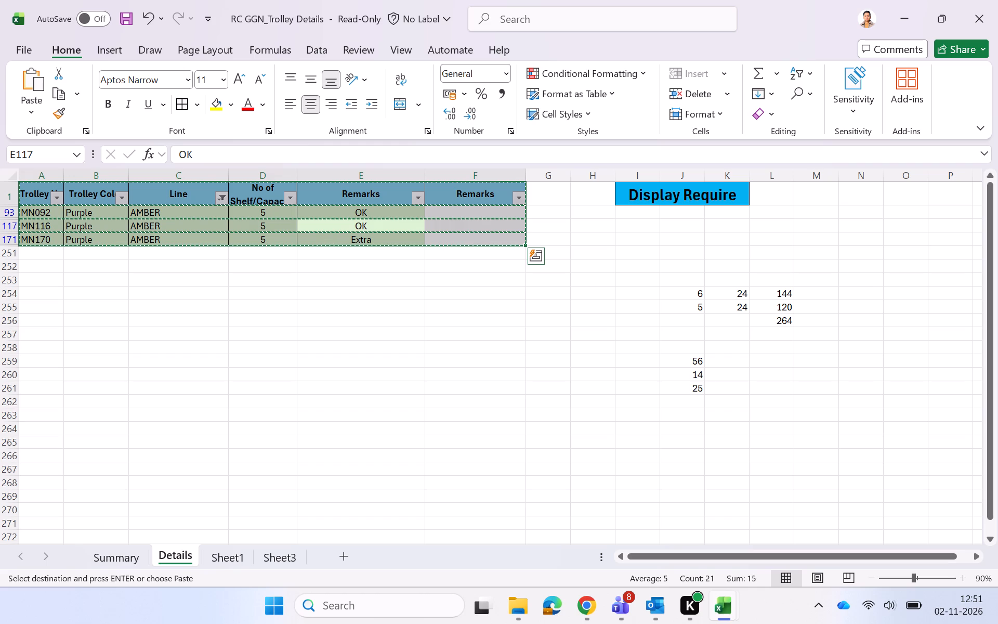
pyautogui.hotkey('ctrl', 'p')
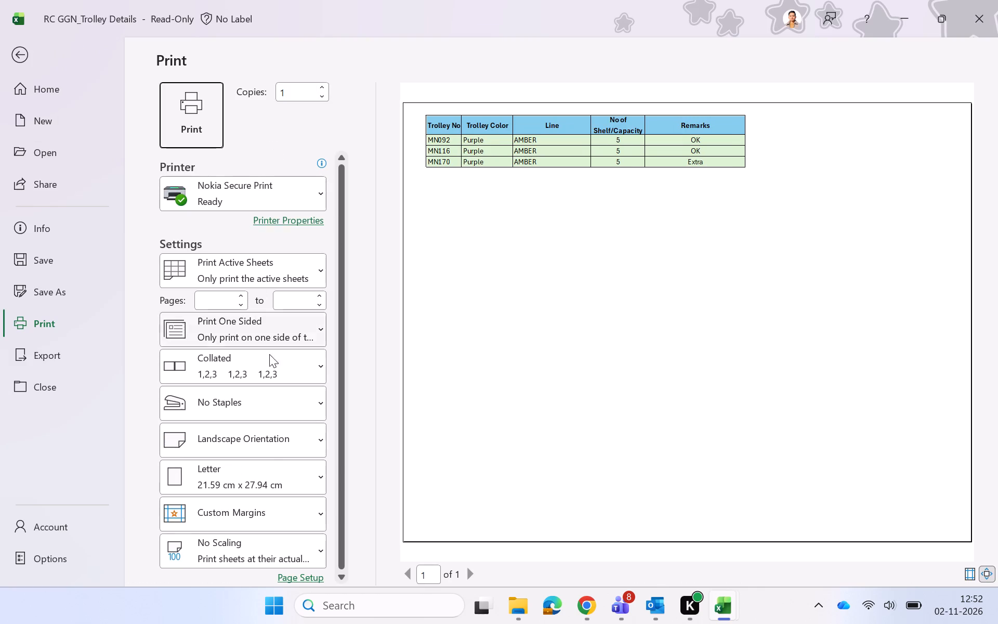
pyautogui.click(519, 447)
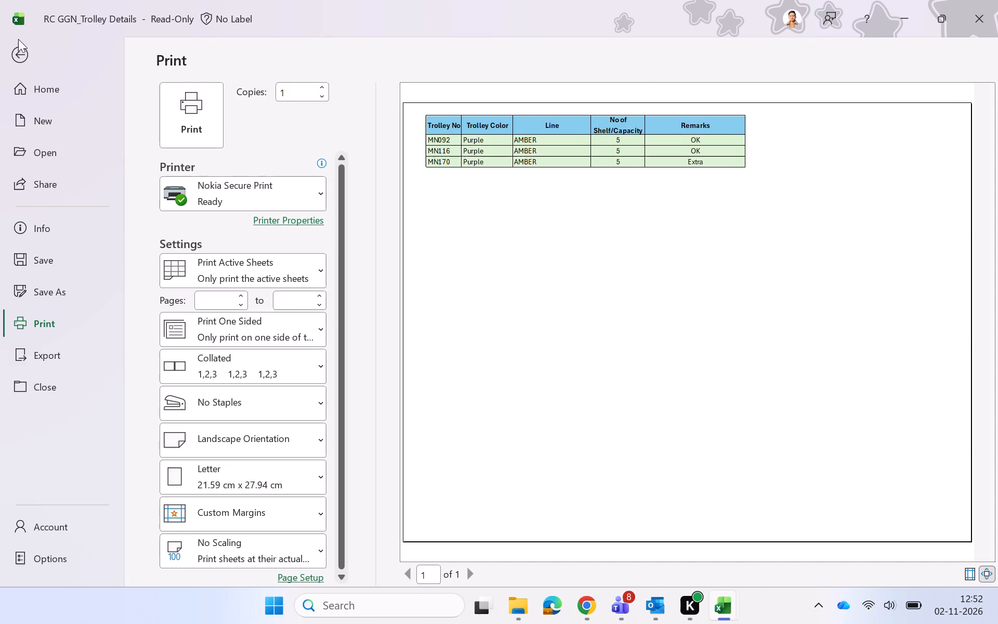
pyautogui.click(27, 51)
pyautogui.doubleClick(212, 370)
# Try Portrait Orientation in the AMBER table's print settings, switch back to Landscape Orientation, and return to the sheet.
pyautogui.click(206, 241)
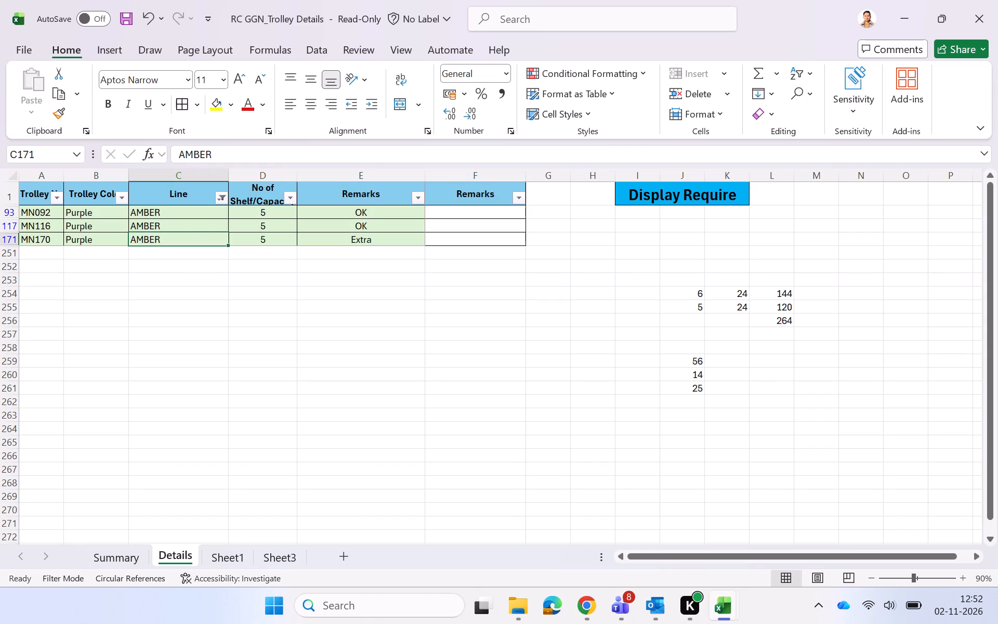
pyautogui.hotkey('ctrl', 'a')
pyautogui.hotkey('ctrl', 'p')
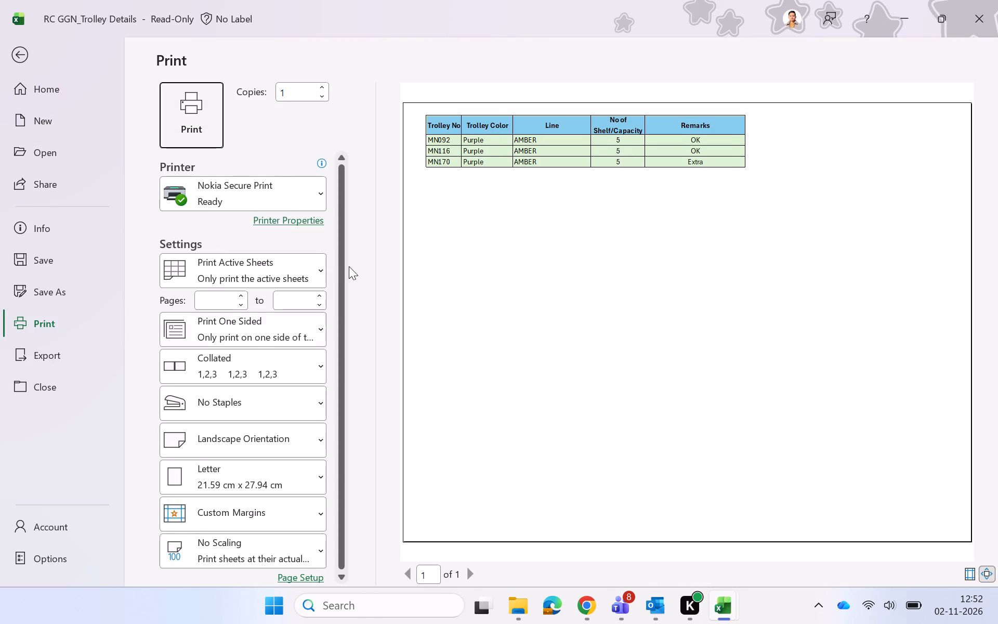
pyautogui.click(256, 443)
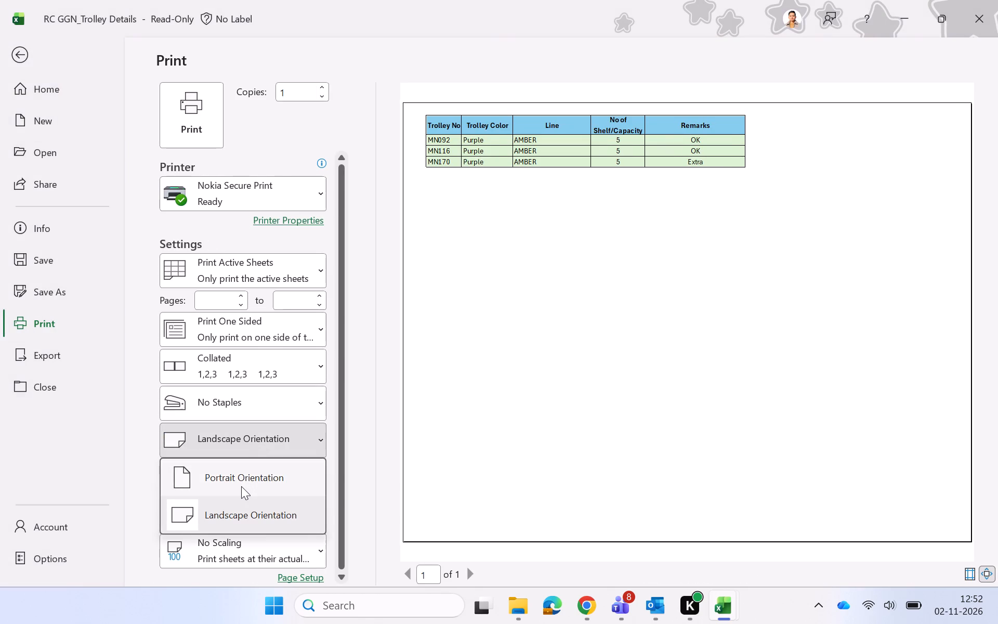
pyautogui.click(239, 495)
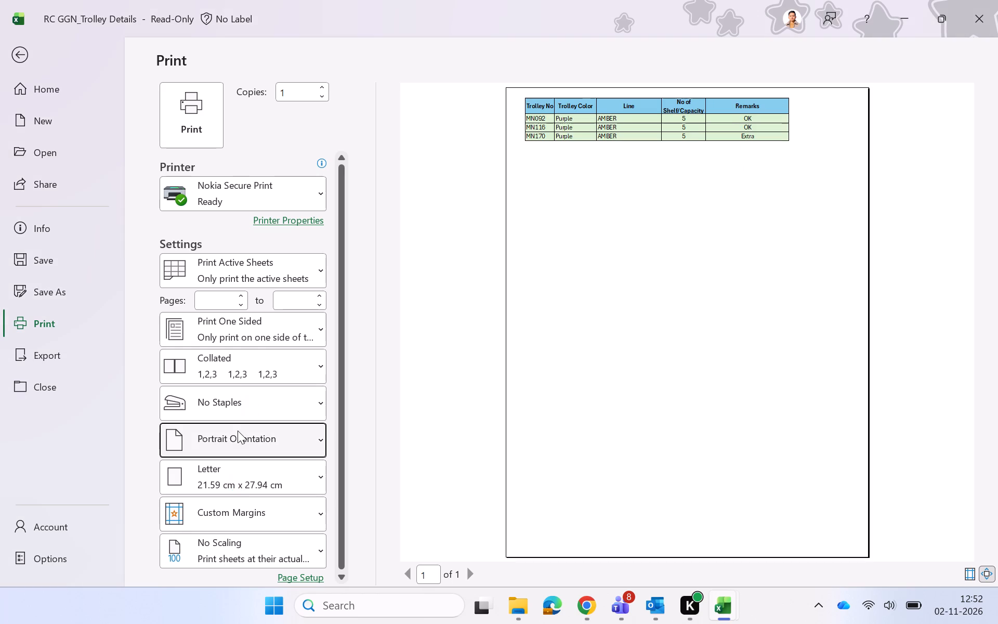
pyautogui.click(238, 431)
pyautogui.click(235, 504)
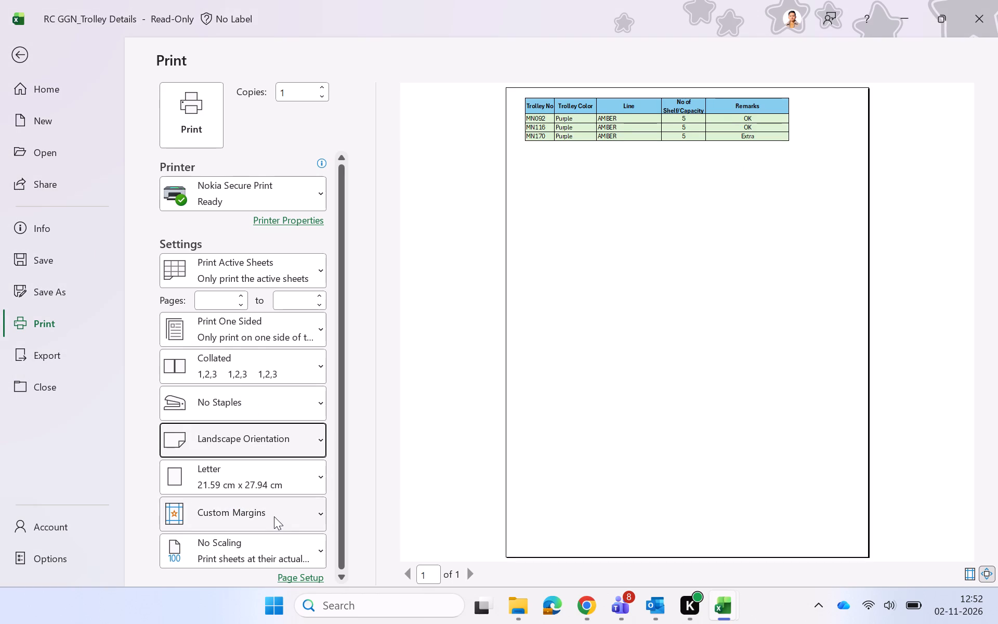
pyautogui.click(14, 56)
# Select the whole filtered AMBER table and set its print settings to Print Selection.
pyautogui.click(373, 323)
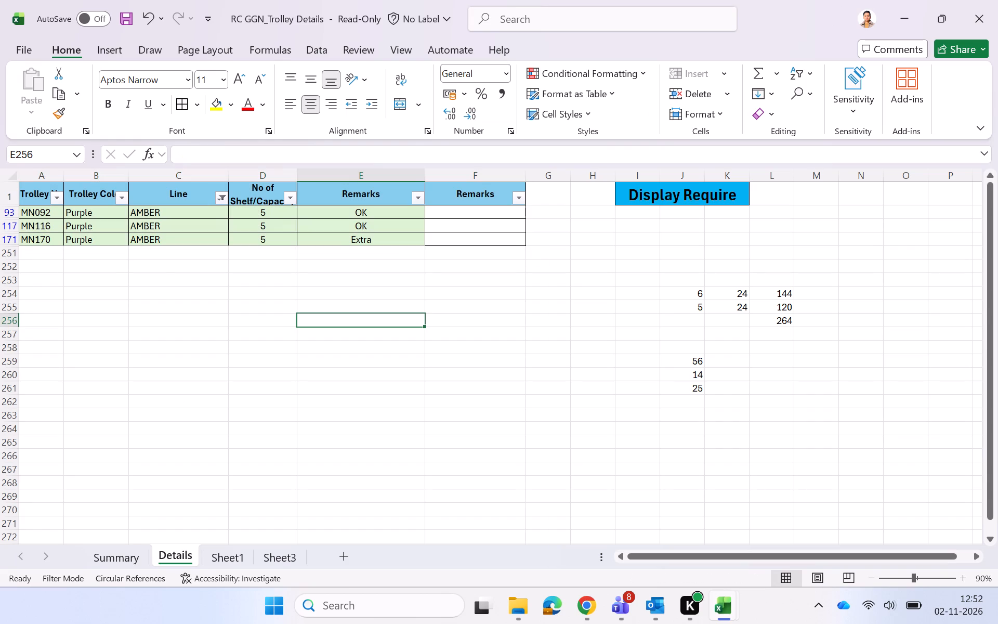
pyautogui.click(134, 241)
pyautogui.hotkey('ctrl', 'a')
pyautogui.hotkey('ctrl', 'p')
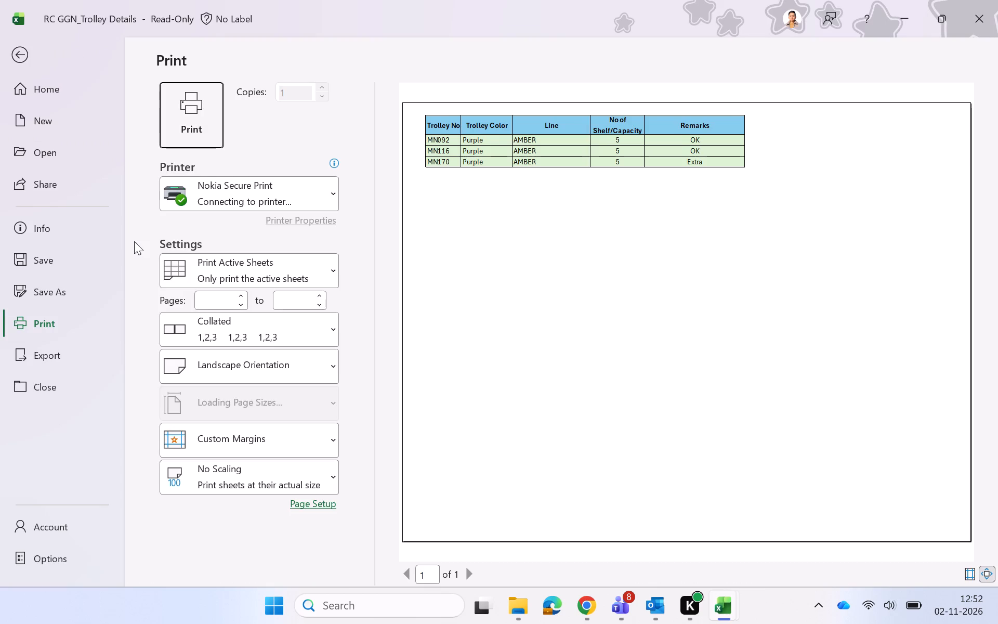
pyautogui.click(232, 264)
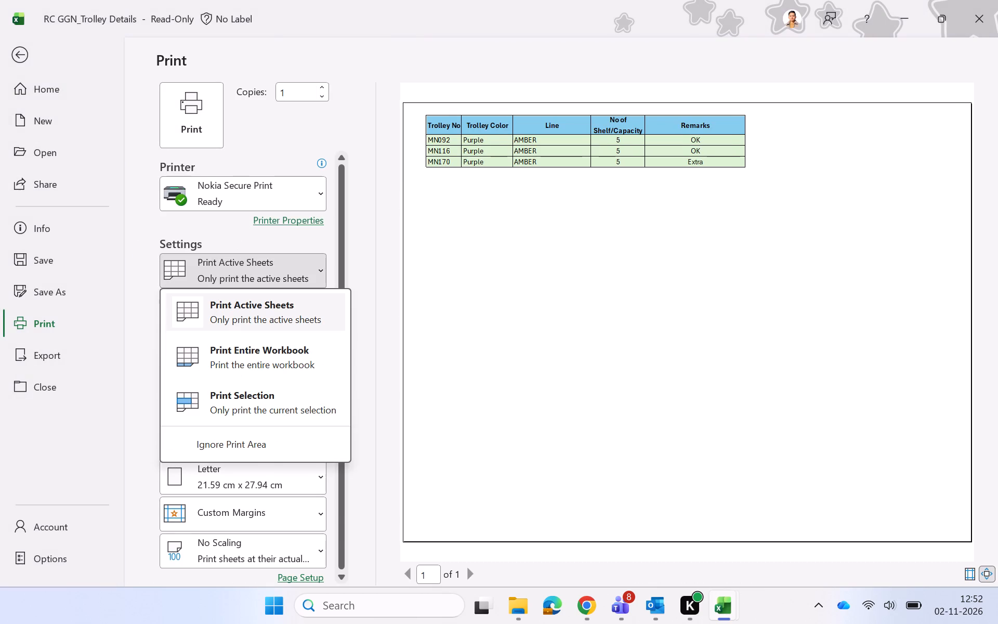
pyautogui.click(232, 397)
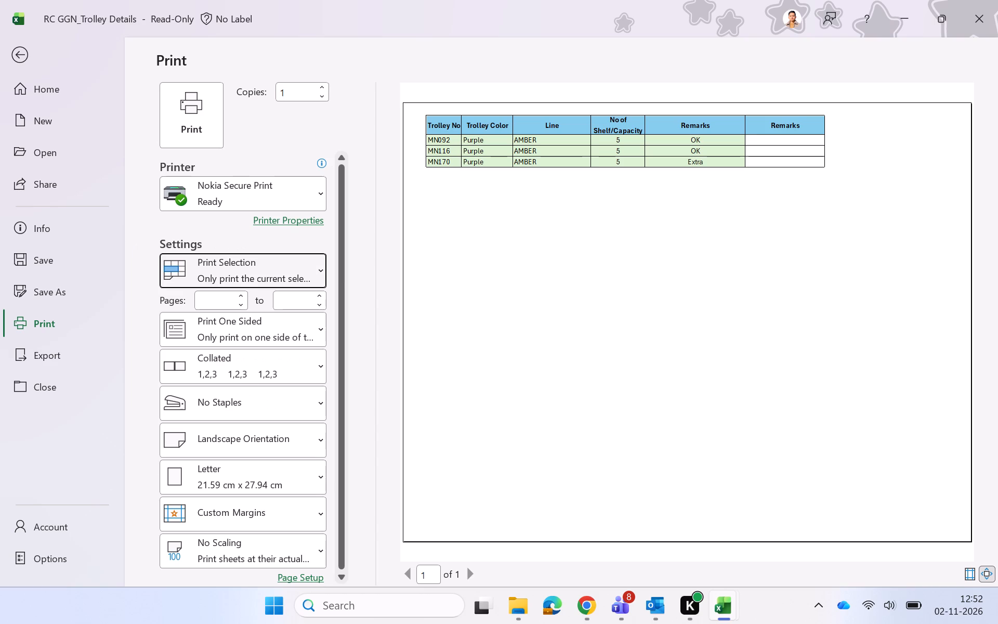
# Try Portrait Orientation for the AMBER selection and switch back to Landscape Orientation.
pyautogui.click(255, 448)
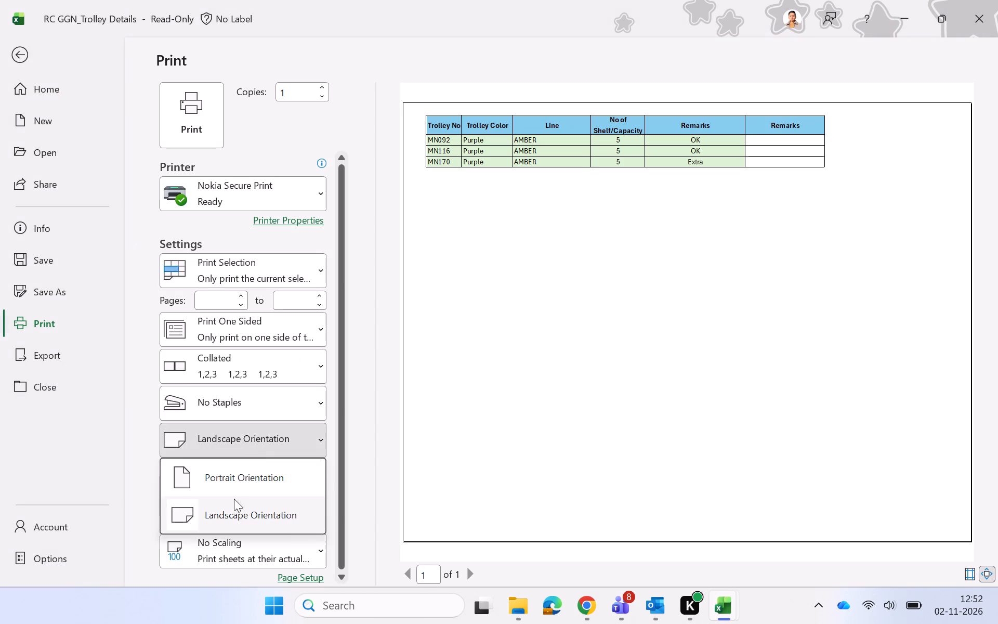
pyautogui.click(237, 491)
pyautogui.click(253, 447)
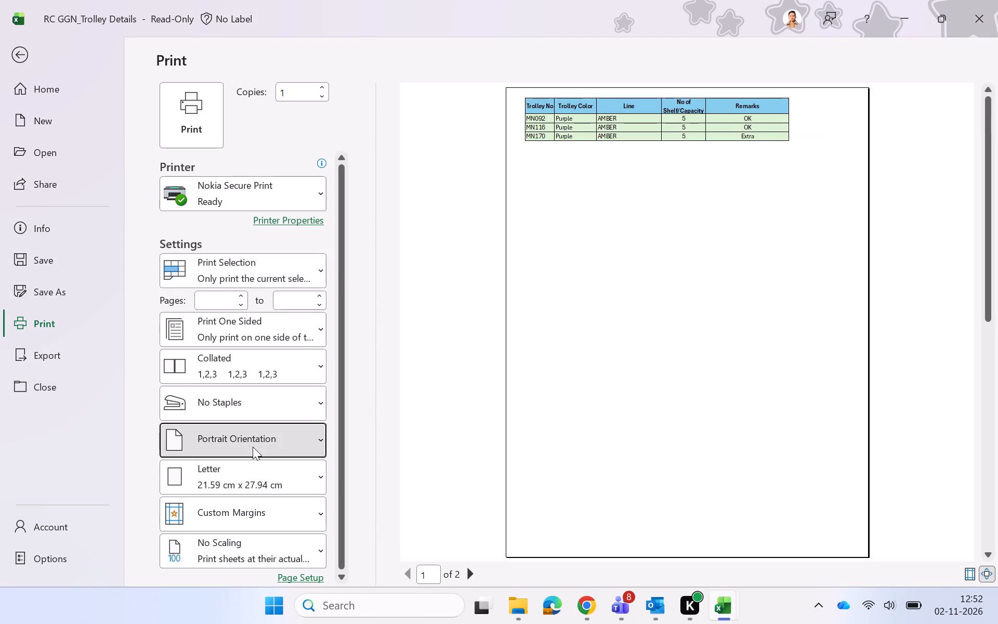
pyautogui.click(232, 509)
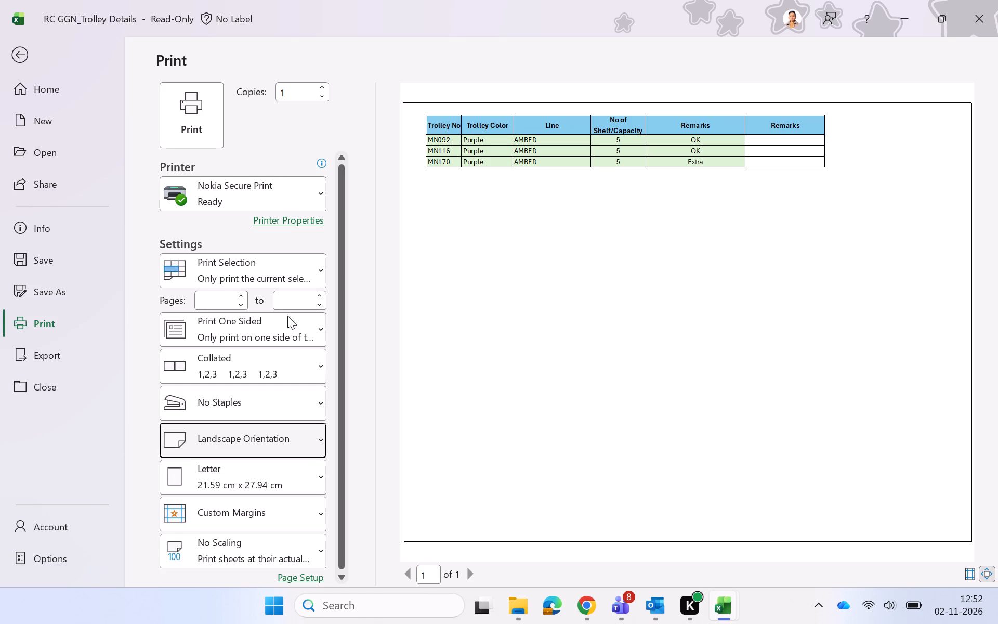
# Check the Nokia Secure Print printer properties, accept them, and print the AMBER selection.
pyautogui.click(293, 219)
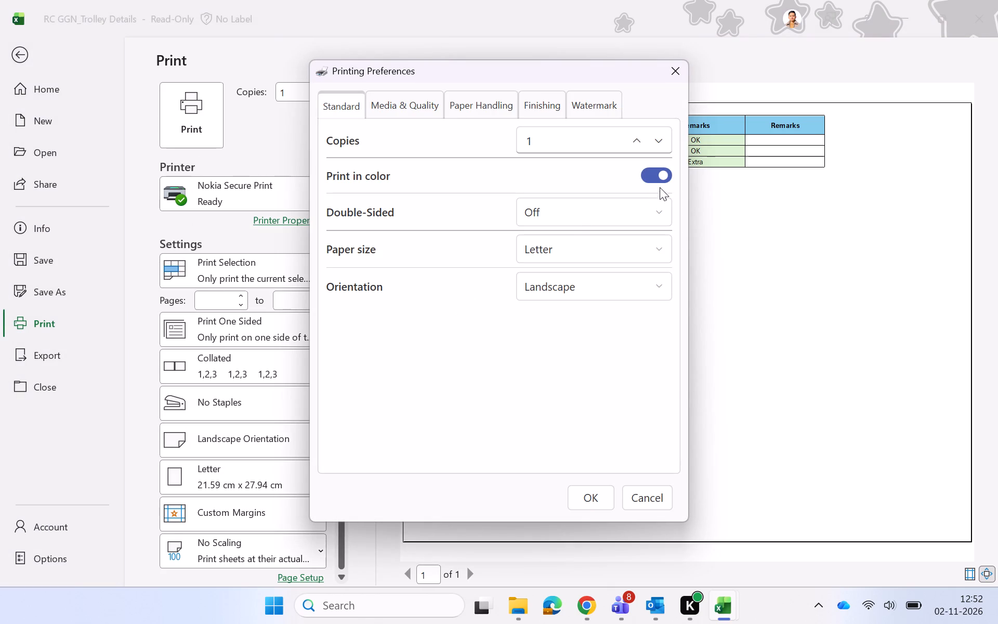
pyautogui.doubleClick(587, 488)
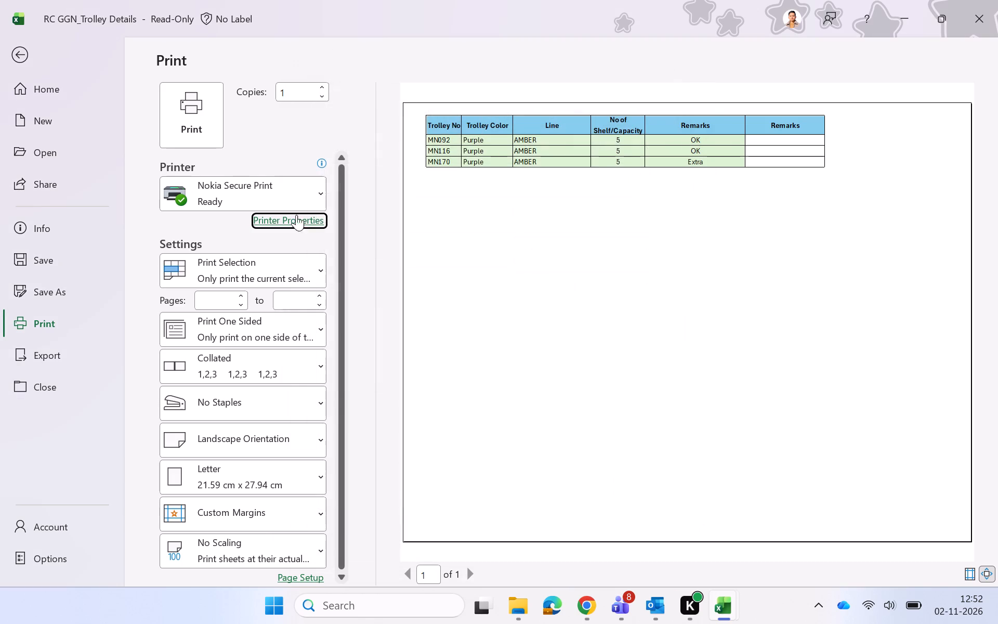
pyautogui.click(190, 128)
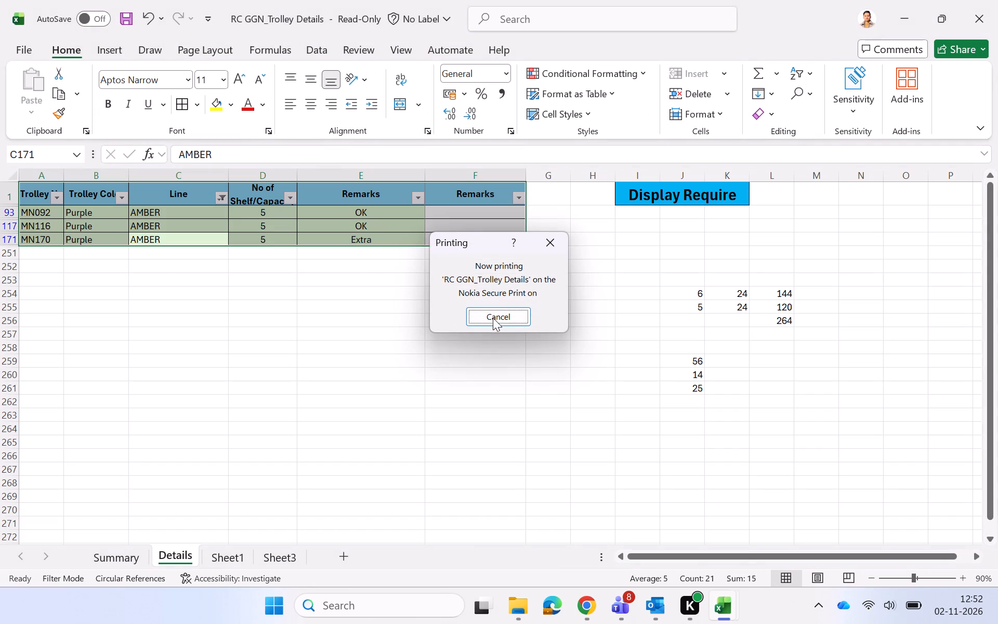
pyautogui.click(329, 299)
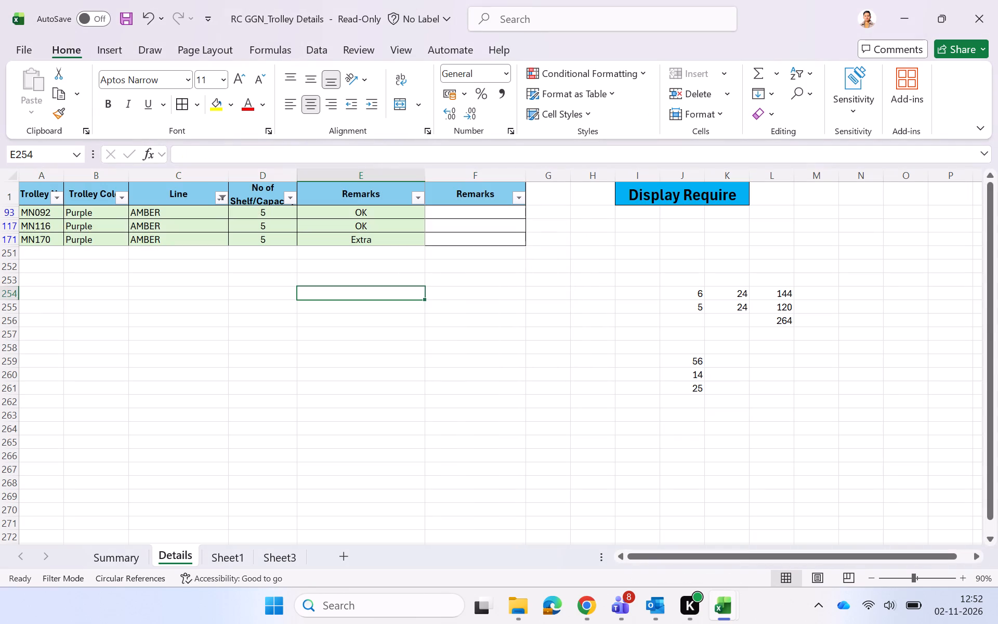
# Change the Line column filter from AMBER to show only AMIA.
pyautogui.click(219, 198)
pyautogui.click(68, 365)
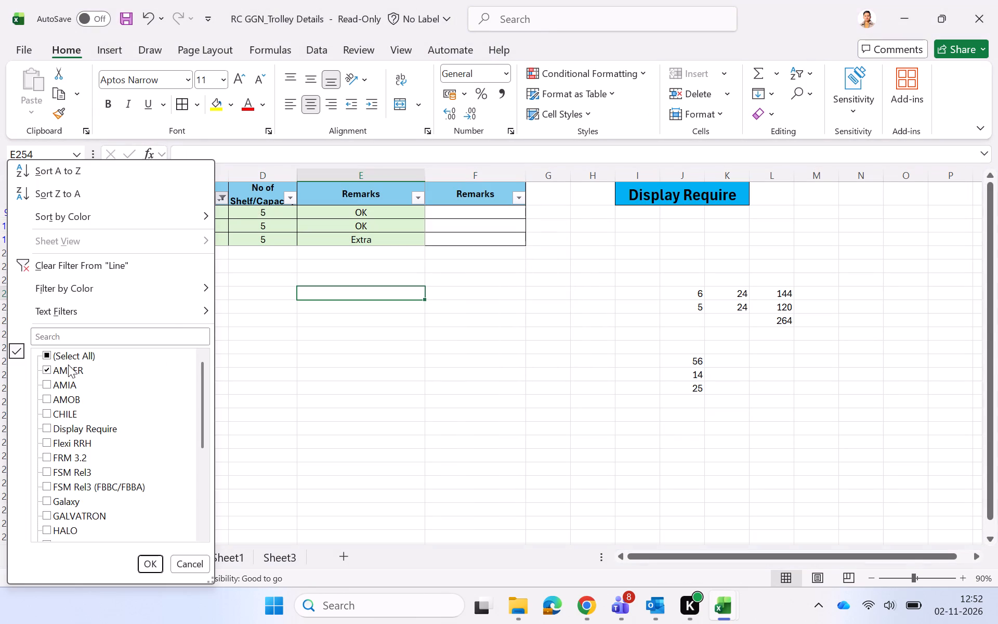
pyautogui.click(64, 388)
pyautogui.click(145, 567)
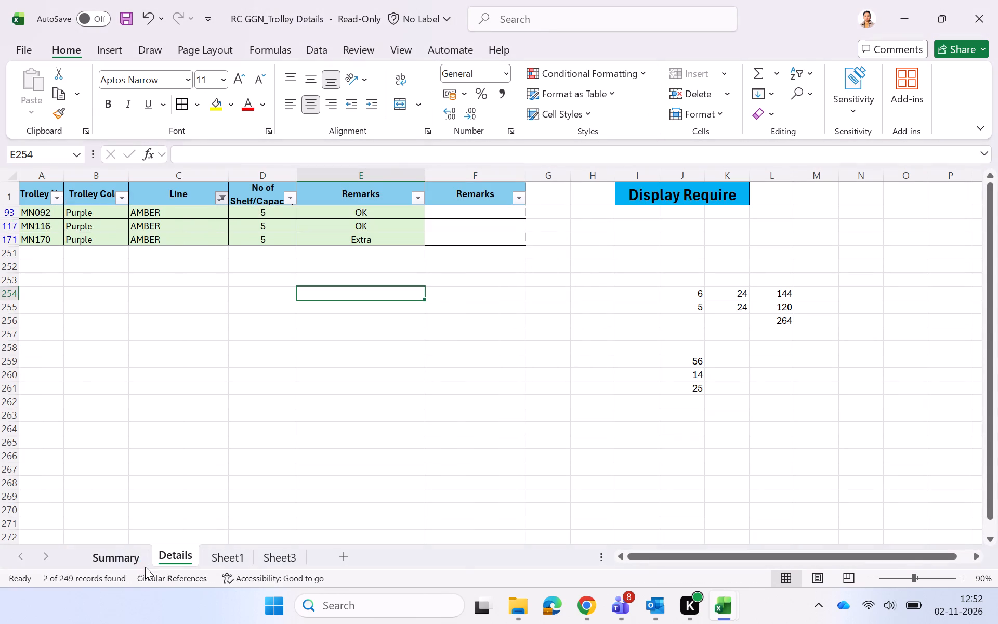
pyautogui.click(257, 223)
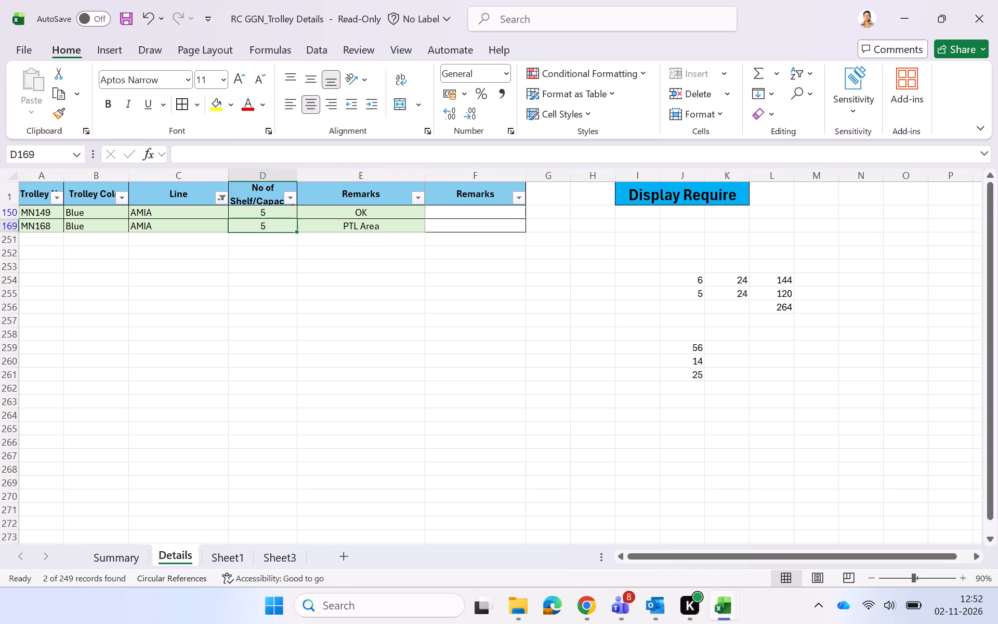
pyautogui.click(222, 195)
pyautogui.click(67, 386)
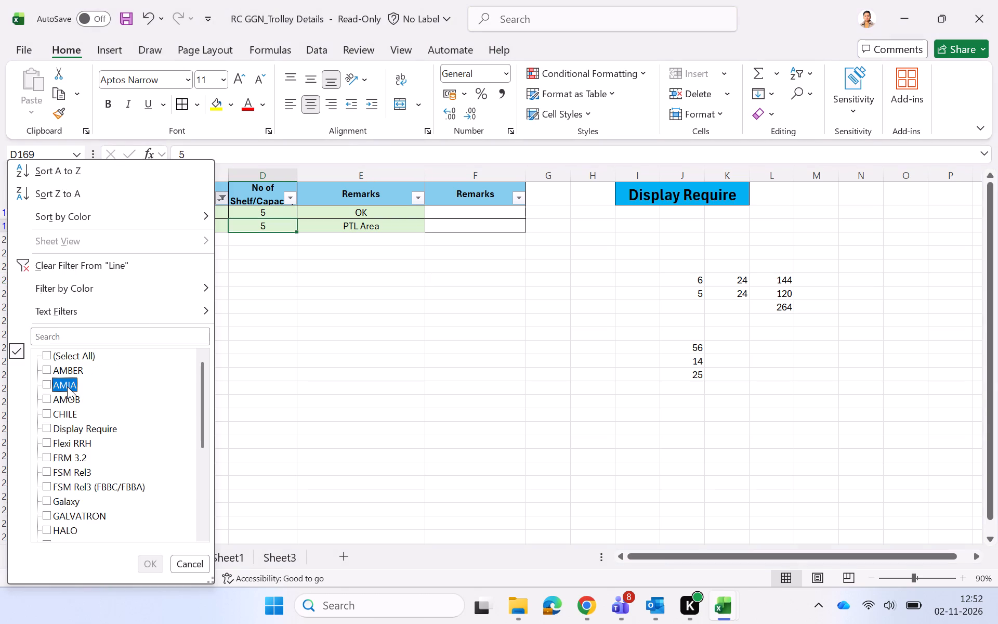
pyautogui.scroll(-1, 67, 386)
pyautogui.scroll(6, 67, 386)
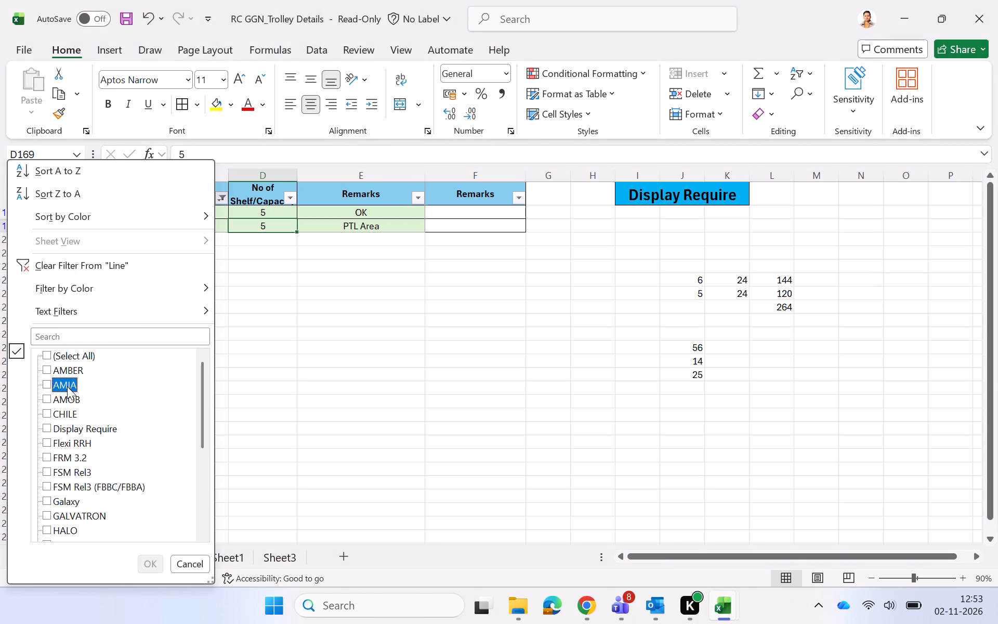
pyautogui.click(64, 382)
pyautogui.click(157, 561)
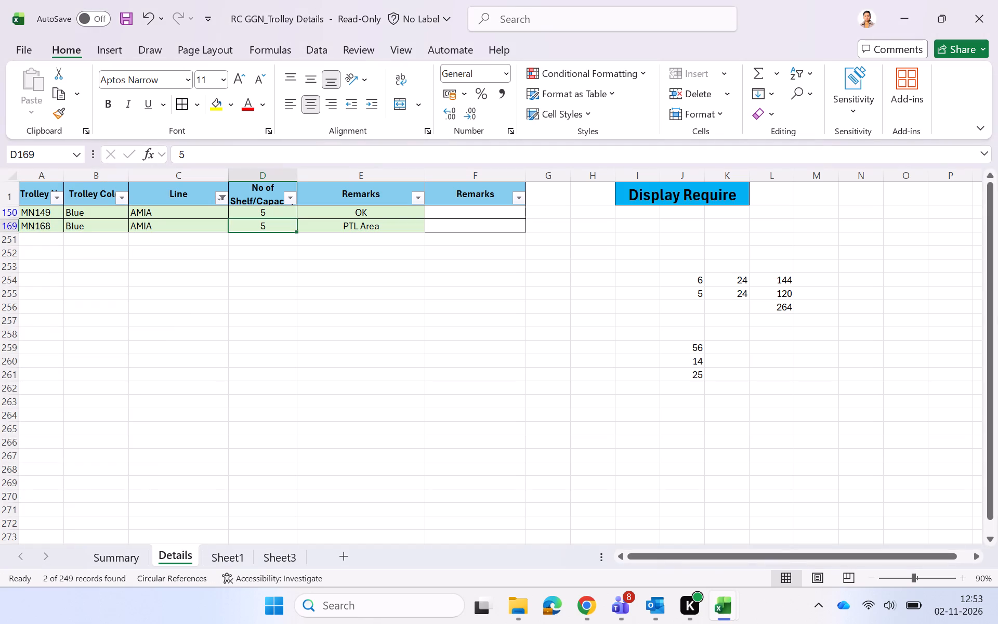
# Select the whole filtered AMIA table and print it on Nokia Secure Print.
pyautogui.click(169, 217)
pyautogui.hotkey('ctrl', 'a')
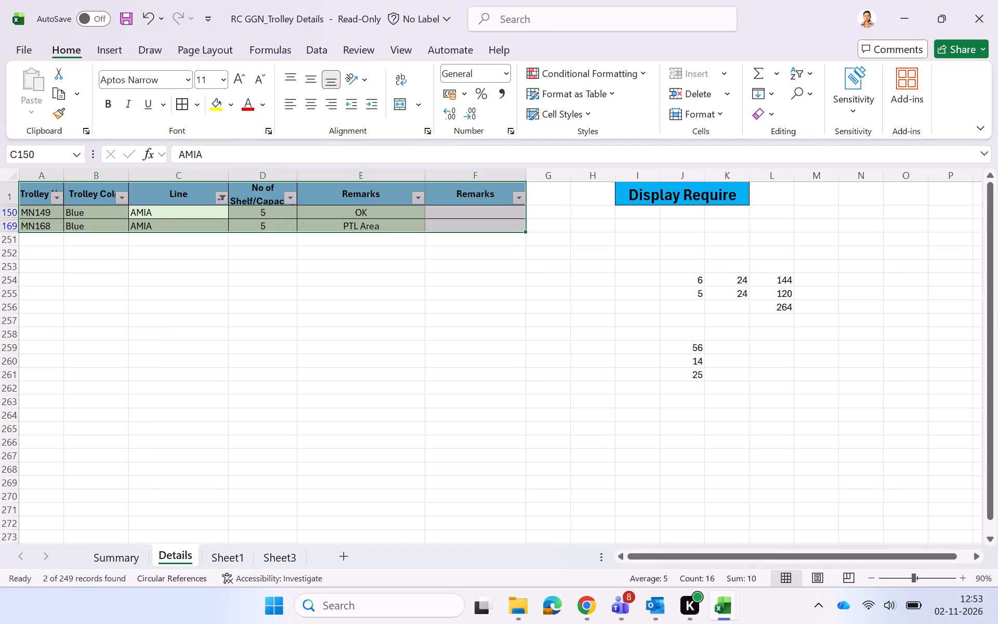
pyautogui.hotkey('ctrl', 'p')
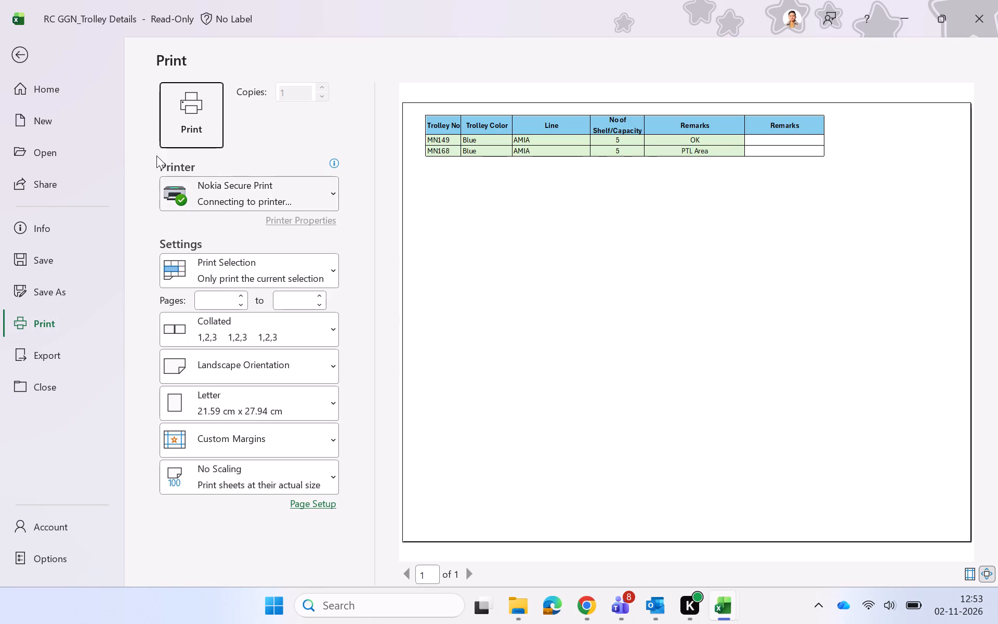
pyautogui.click(208, 135)
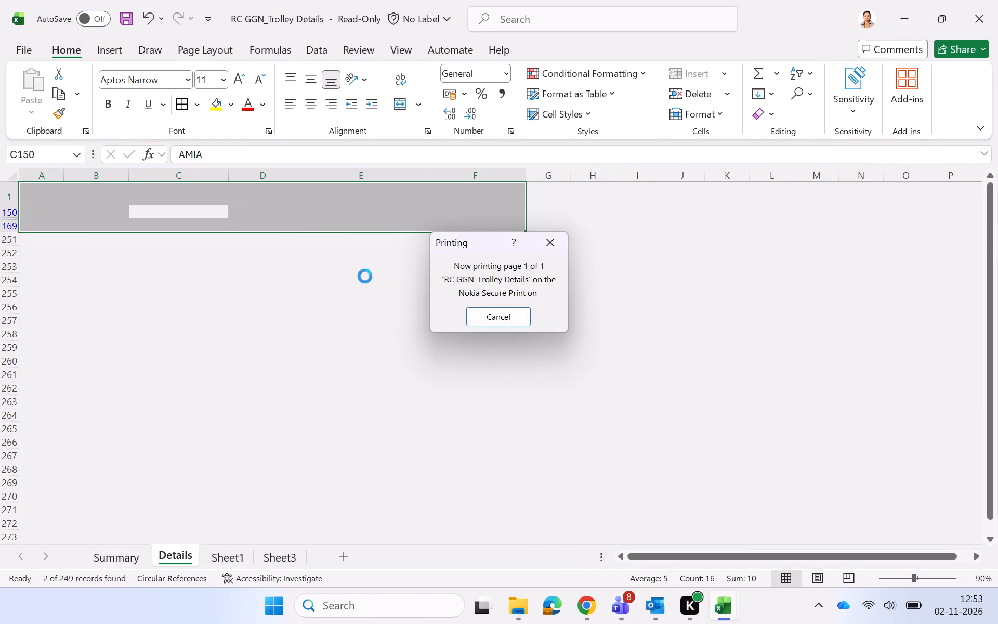
pyautogui.click(180, 308)
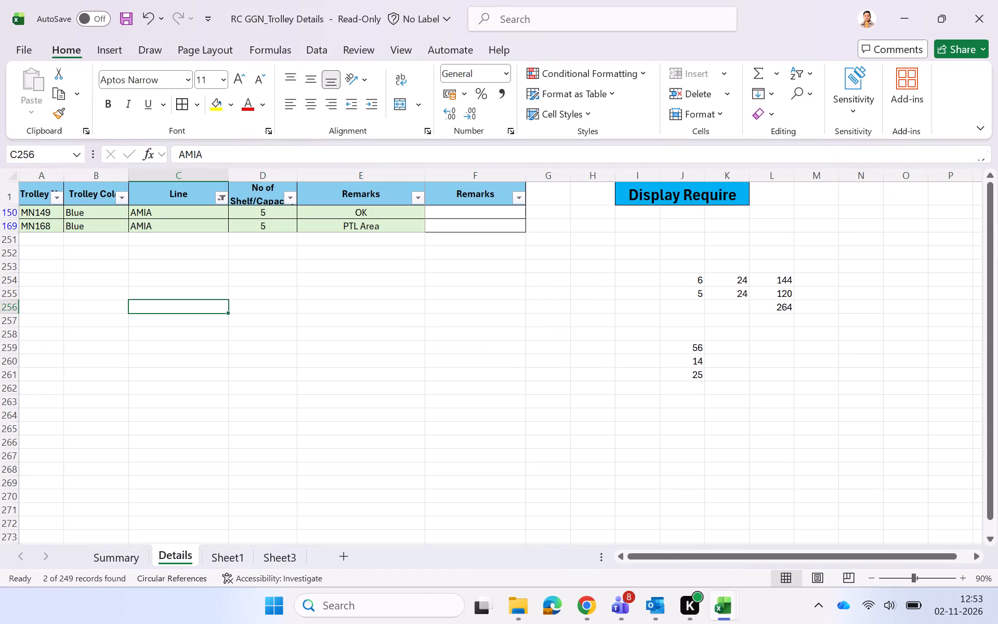
# Filter the Line column to show only AMOB and print the whole filtered table as a selection.
pyautogui.click(217, 199)
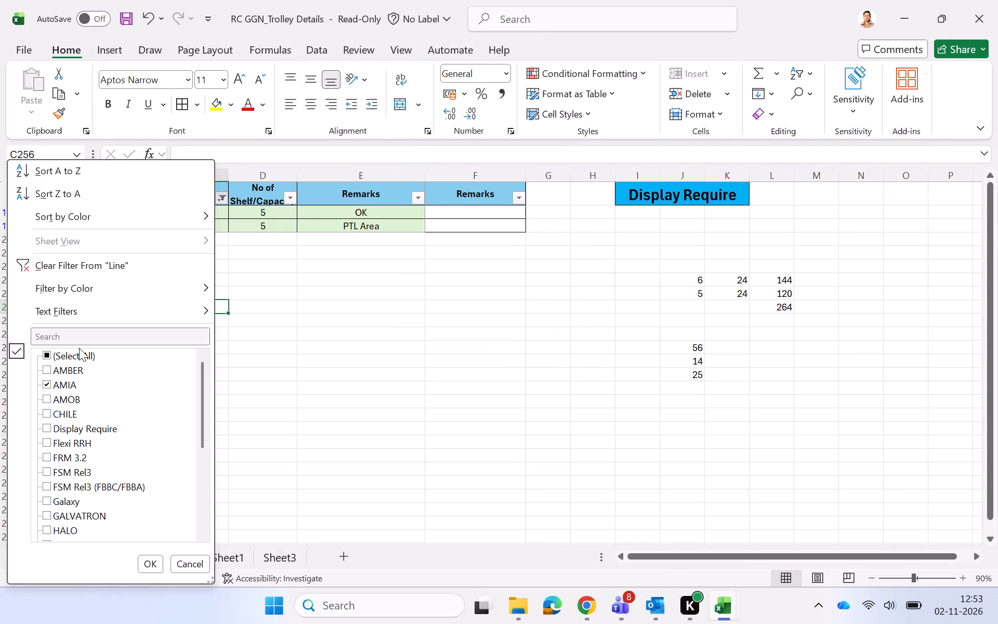
pyautogui.click(55, 385)
pyautogui.click(52, 396)
pyautogui.click(146, 557)
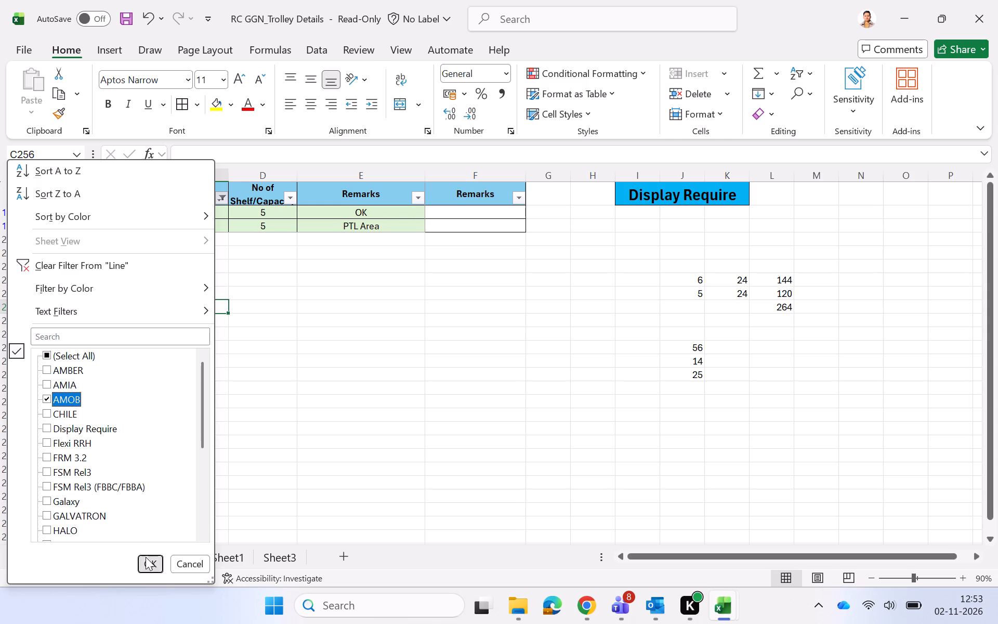
pyautogui.click(161, 239)
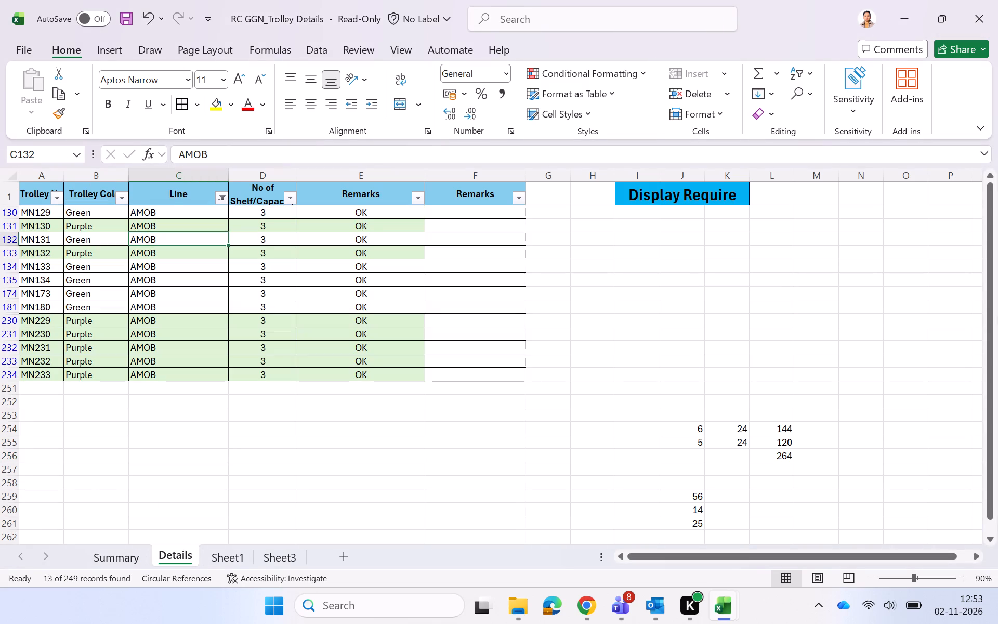
pyautogui.hotkey('ctrl', 'a')
pyautogui.hotkey('ctrl', 'p')
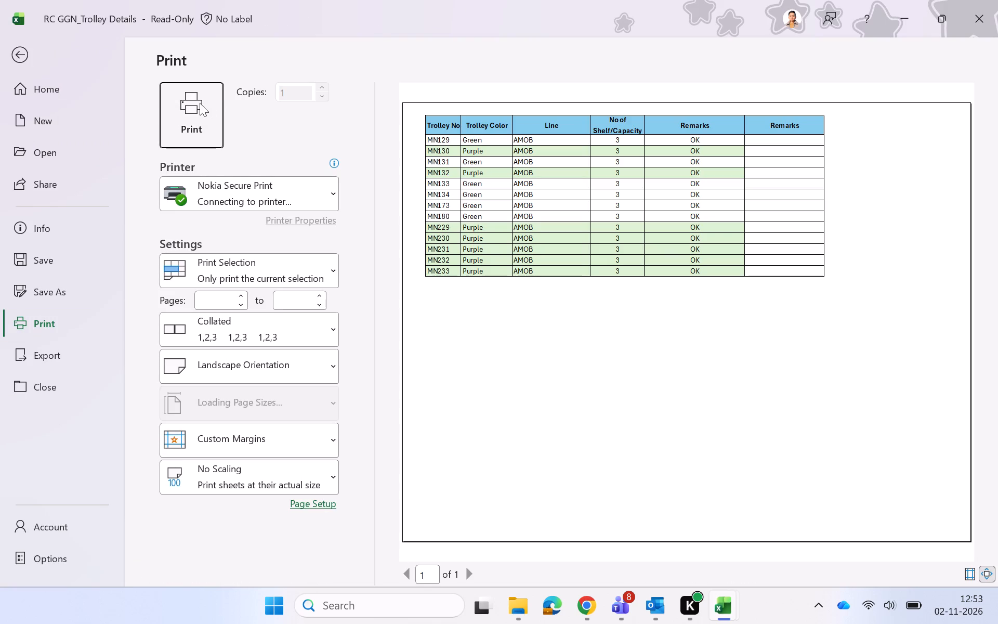
pyautogui.click(194, 125)
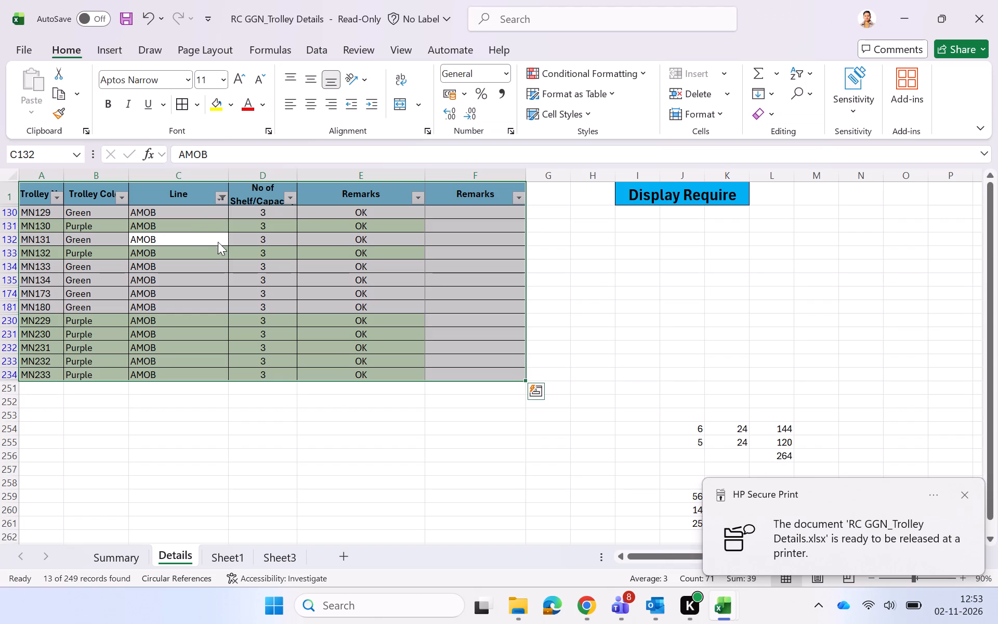
# Filter the Line column to show only CHILE and print the selected table.
pyautogui.click(220, 197)
pyautogui.click(57, 403)
pyautogui.click(54, 413)
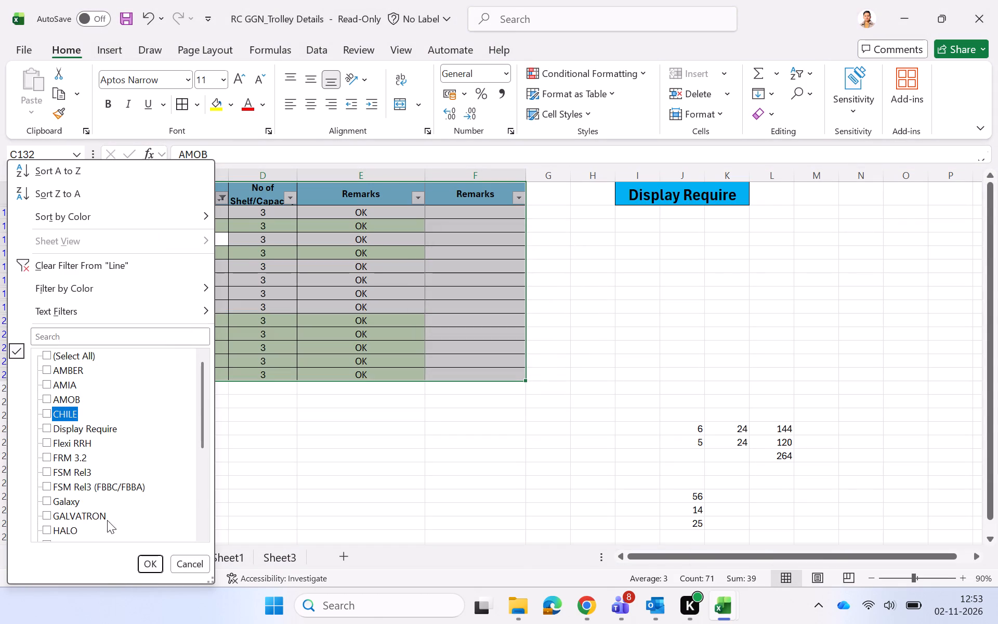
pyautogui.click(148, 562)
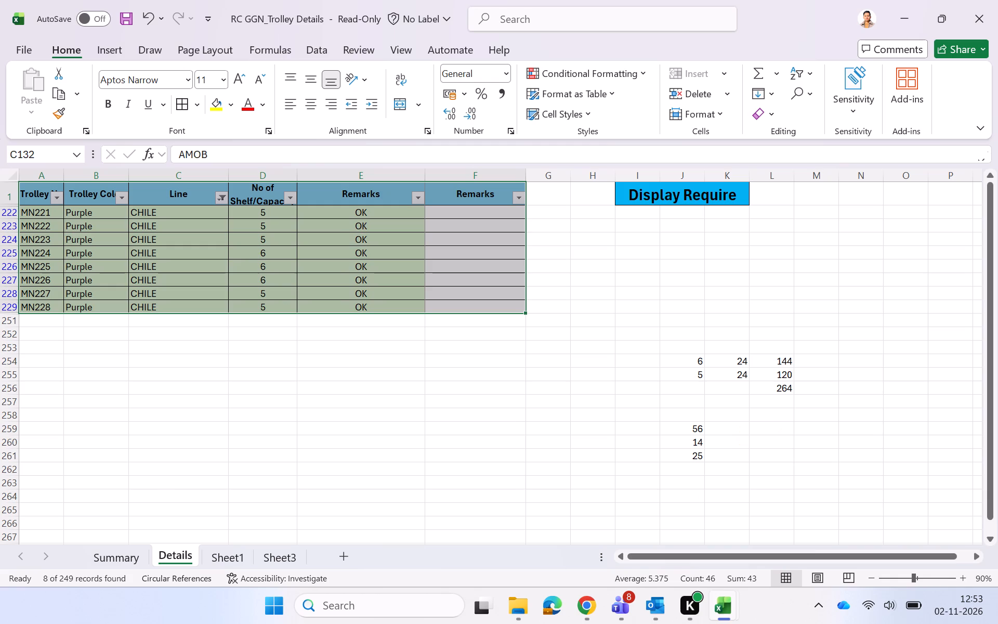
pyautogui.hotkey('ctrl', 'p')
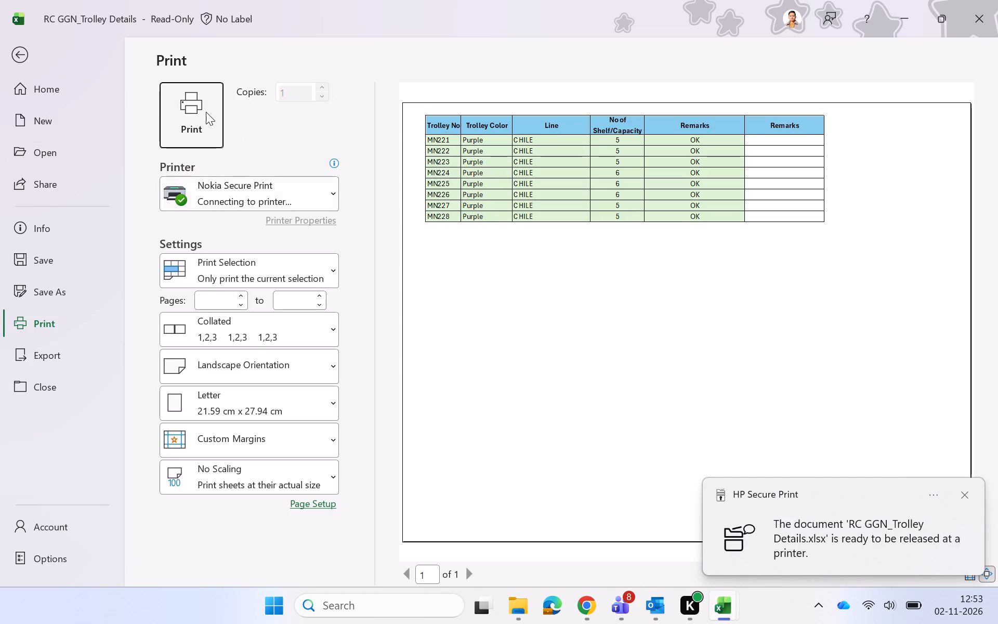
pyautogui.click(206, 112)
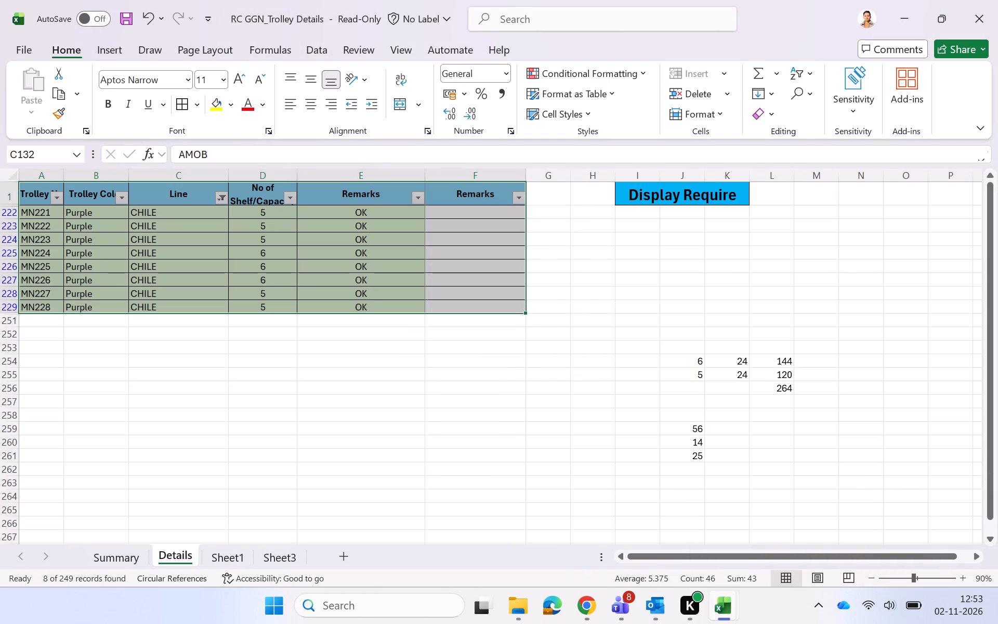
# Filter the Line column to show only Display Require and print the selected table.
pyautogui.click(219, 199)
pyautogui.click(68, 412)
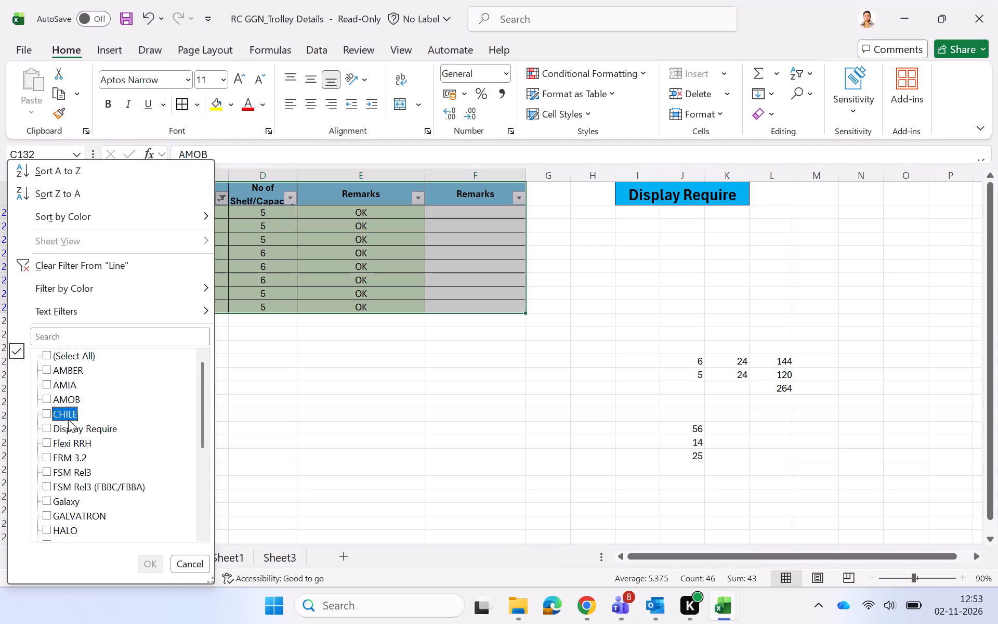
pyautogui.click(68, 429)
pyautogui.click(153, 562)
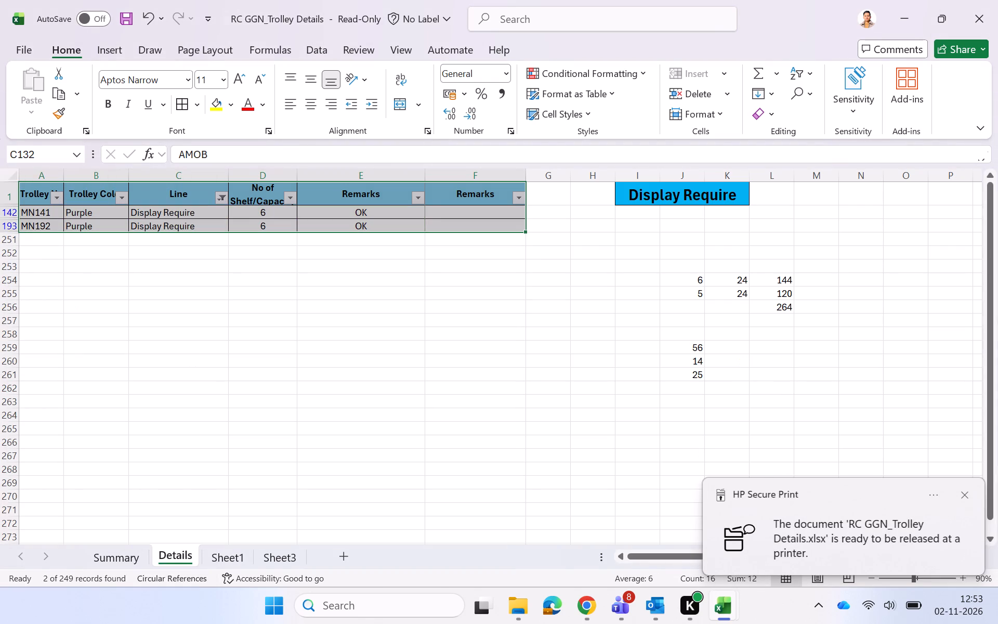
pyautogui.hotkey('ctrl', 'p')
pyautogui.click(209, 123)
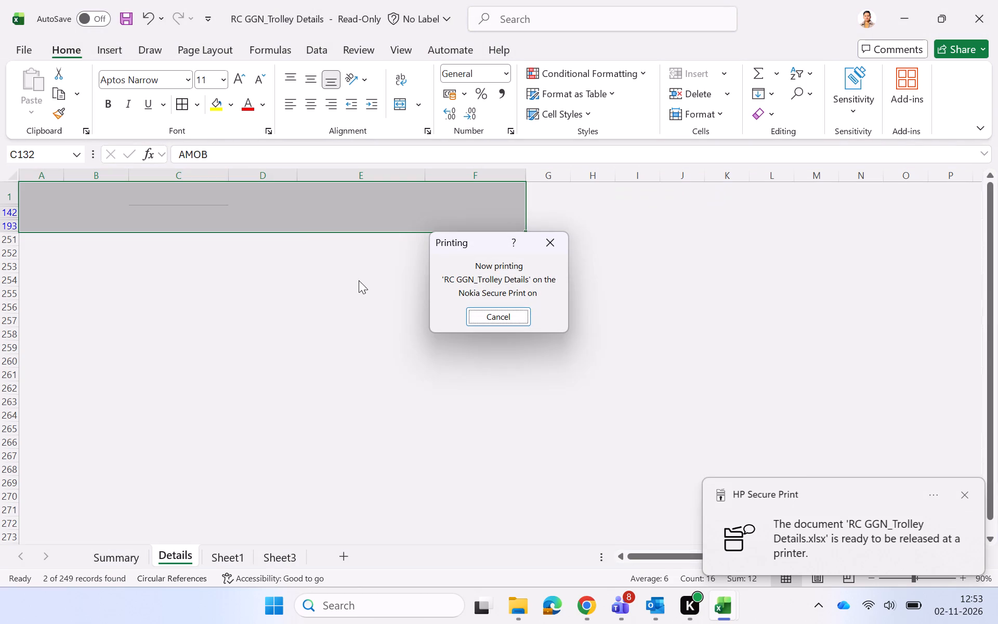
# Filter the Line column to show only Flexi RRH and print the selected table.
pyautogui.click(215, 199)
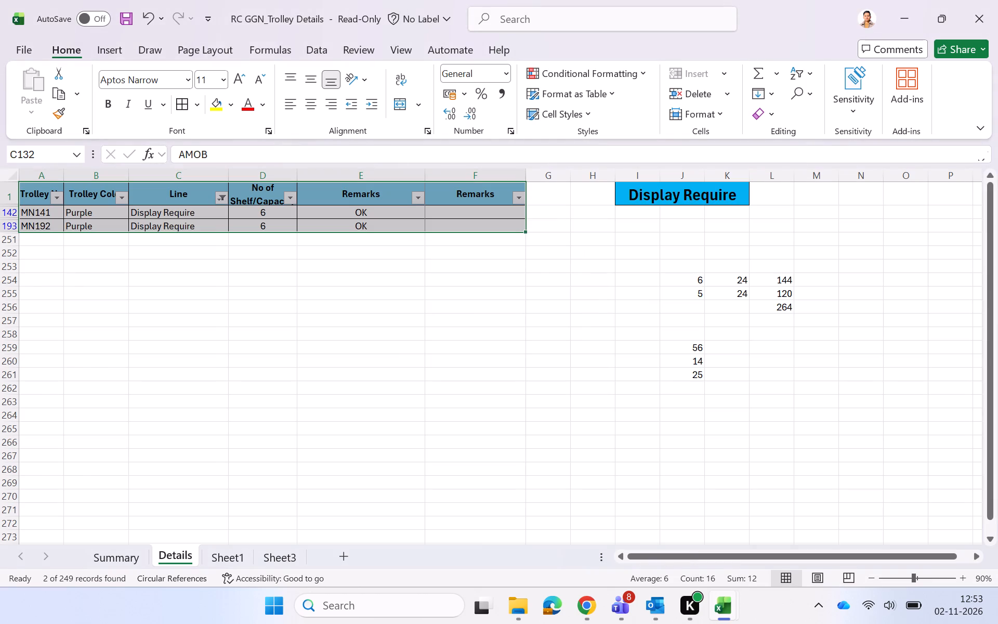
pyautogui.click(56, 427)
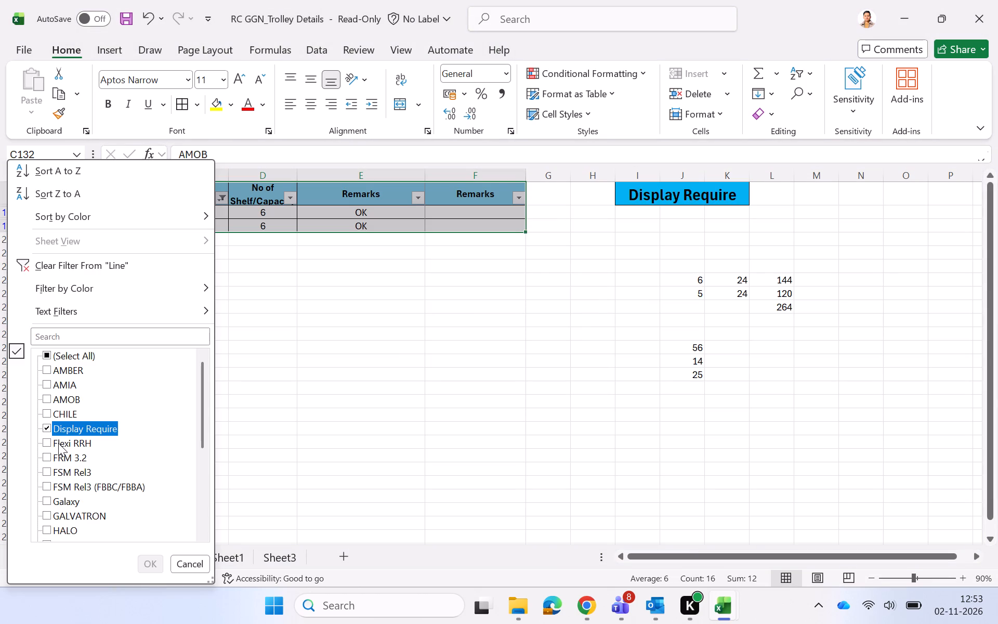
pyautogui.click(58, 443)
pyautogui.click(147, 563)
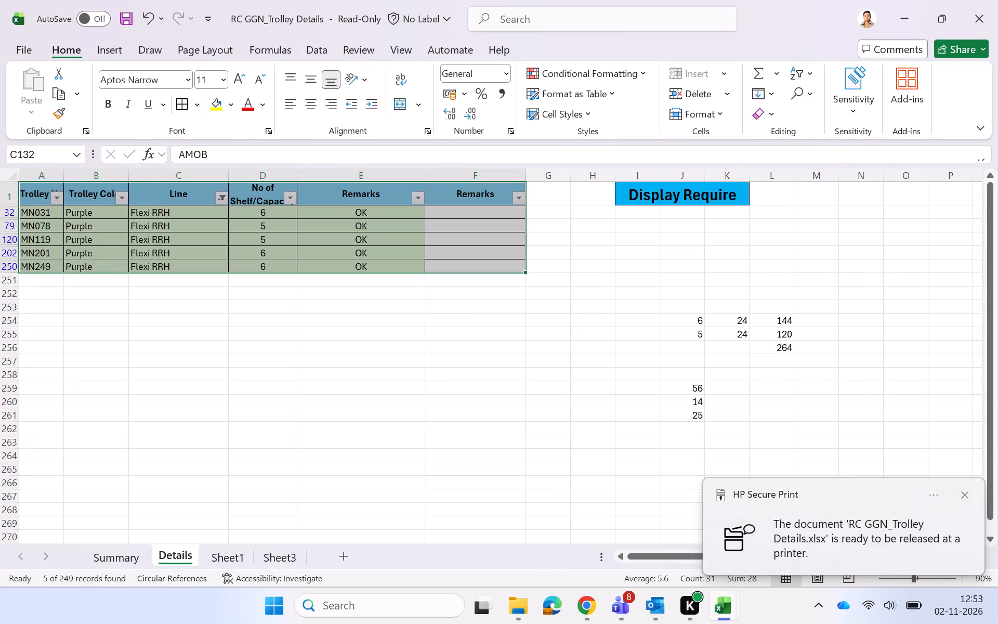
pyautogui.hotkey('ctrl', 'p')
pyautogui.doubleClick(182, 116)
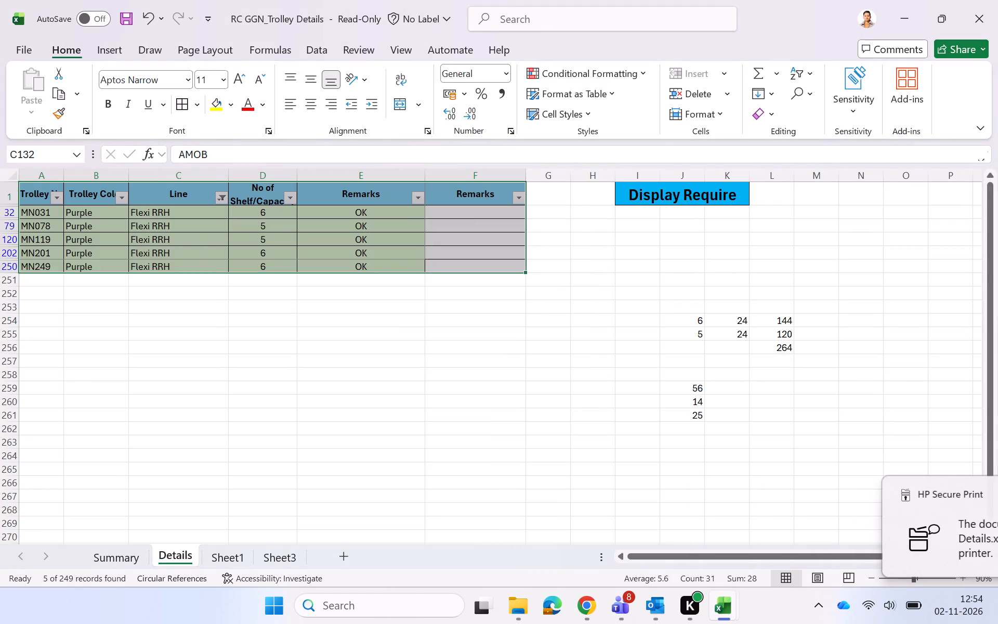
# Filter the Line column to show only FRM 3.2 and print the selected table on Nokia Secure Print.
pyautogui.click(222, 200)
pyautogui.click(73, 446)
pyautogui.click(71, 453)
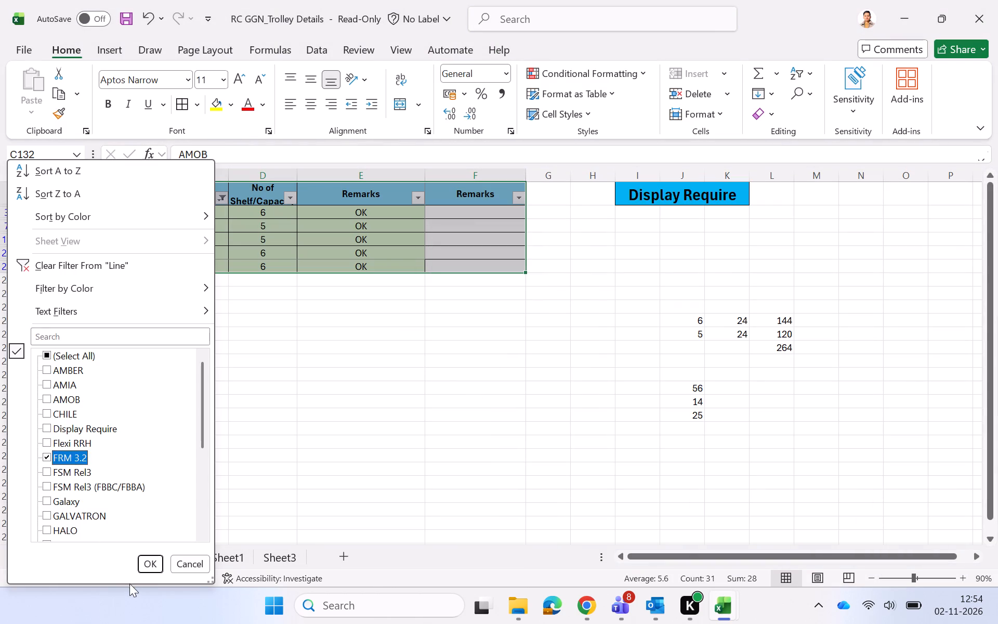
pyautogui.click(146, 565)
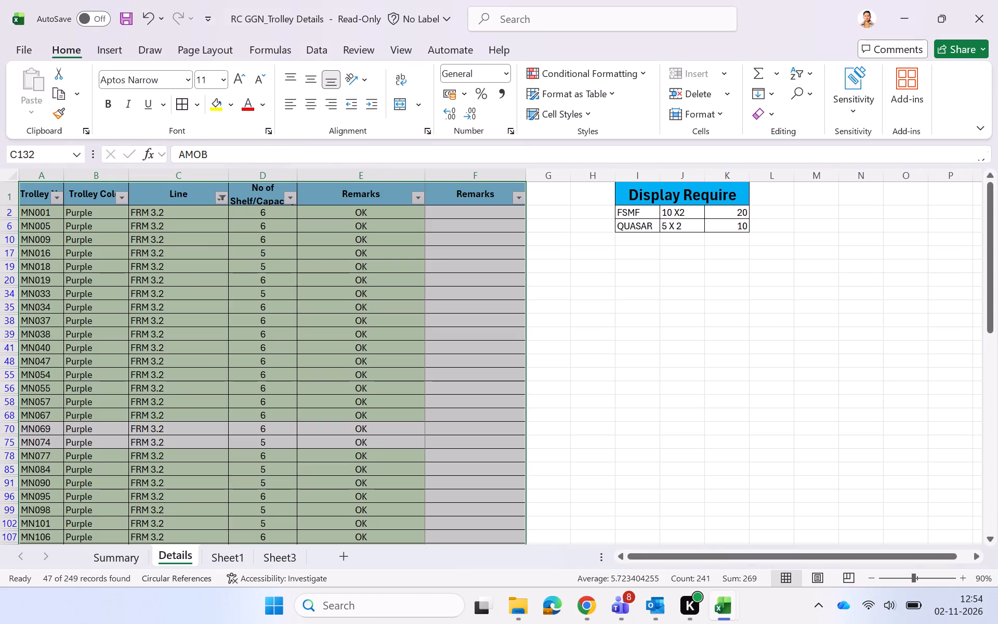
pyautogui.hotkey('ctrl', 'p')
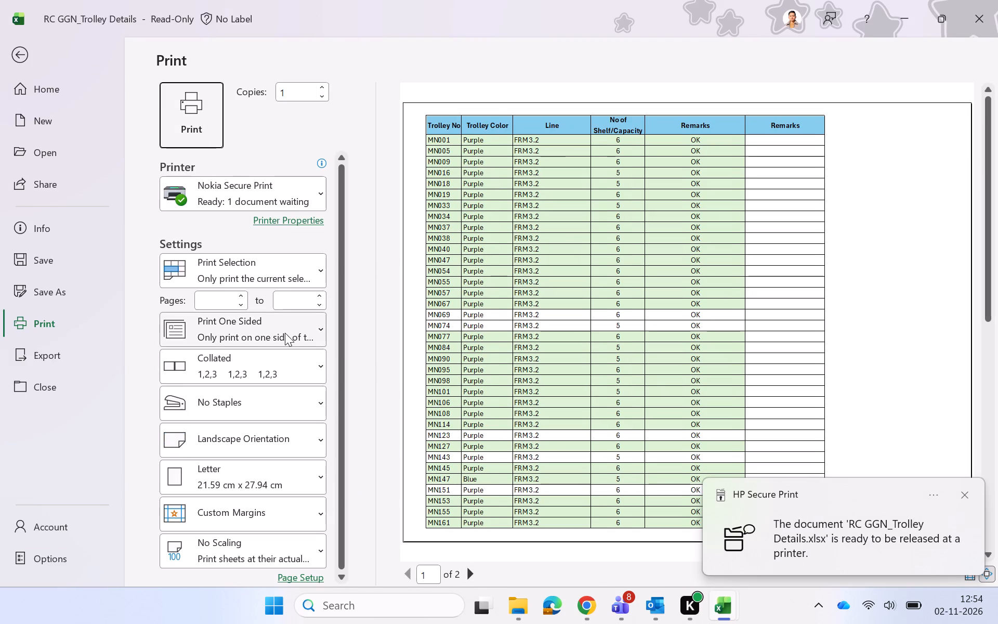
pyautogui.click(216, 133)
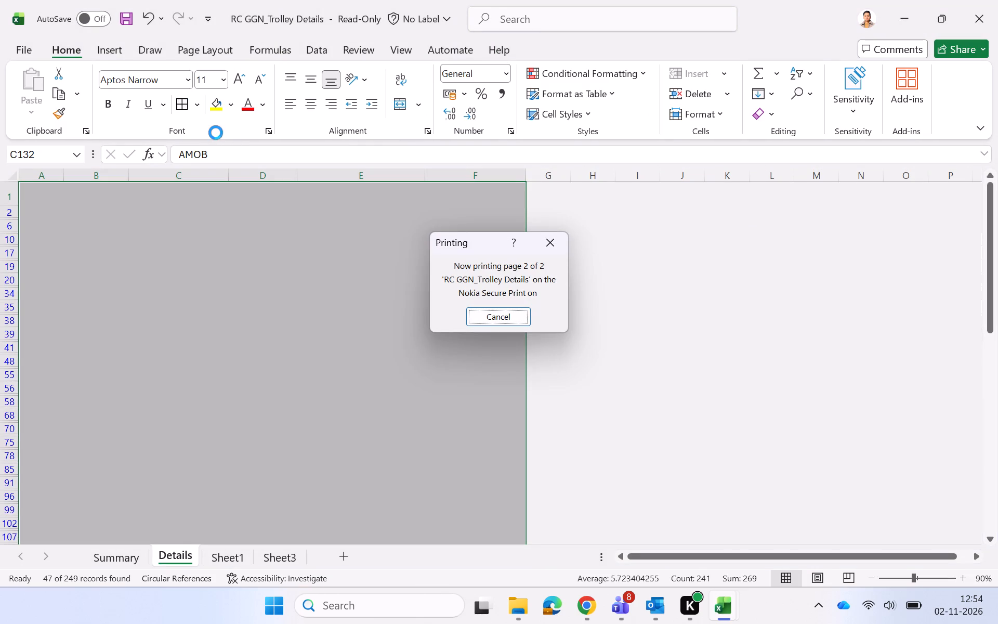
# Filter the Line column to show only FSM Rel3 and print the selected table on Nokia Secure Print.
pyautogui.click(225, 198)
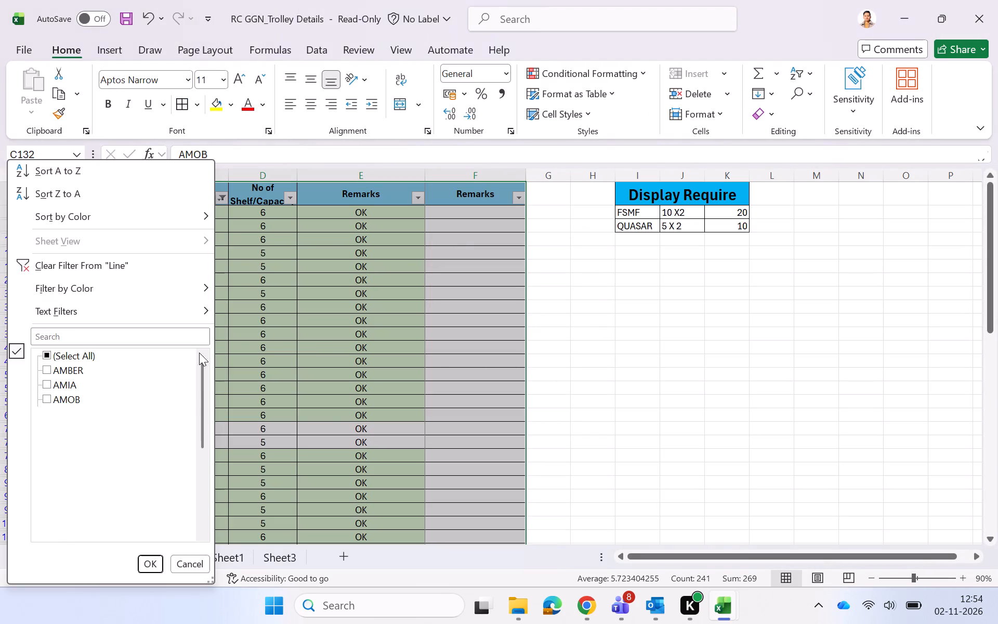
pyautogui.click(81, 468)
pyautogui.click(70, 455)
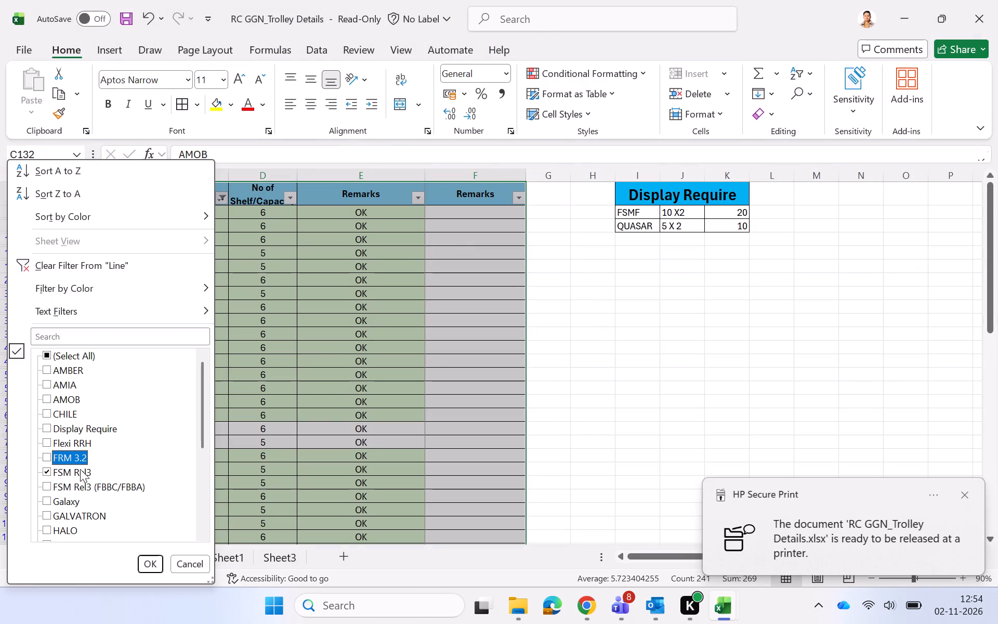
pyautogui.click(150, 564)
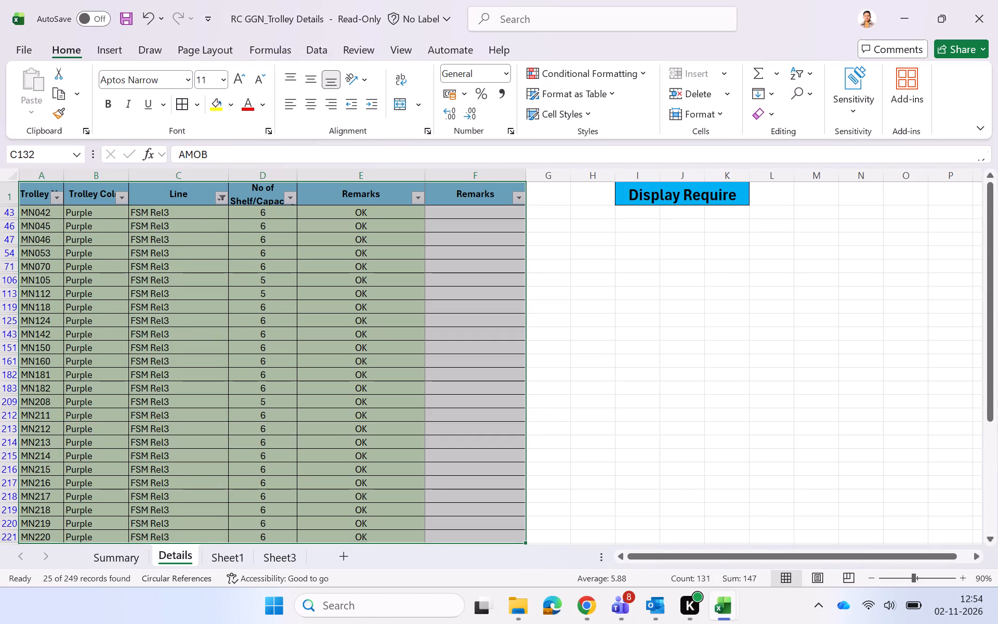
pyautogui.hotkey('ctrl', 'p')
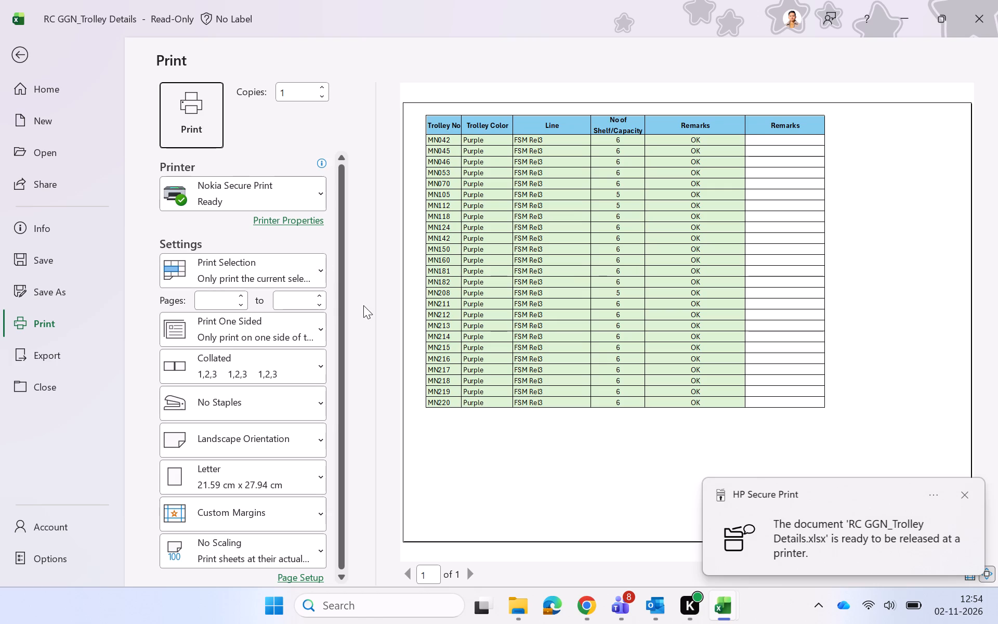
pyautogui.click(186, 103)
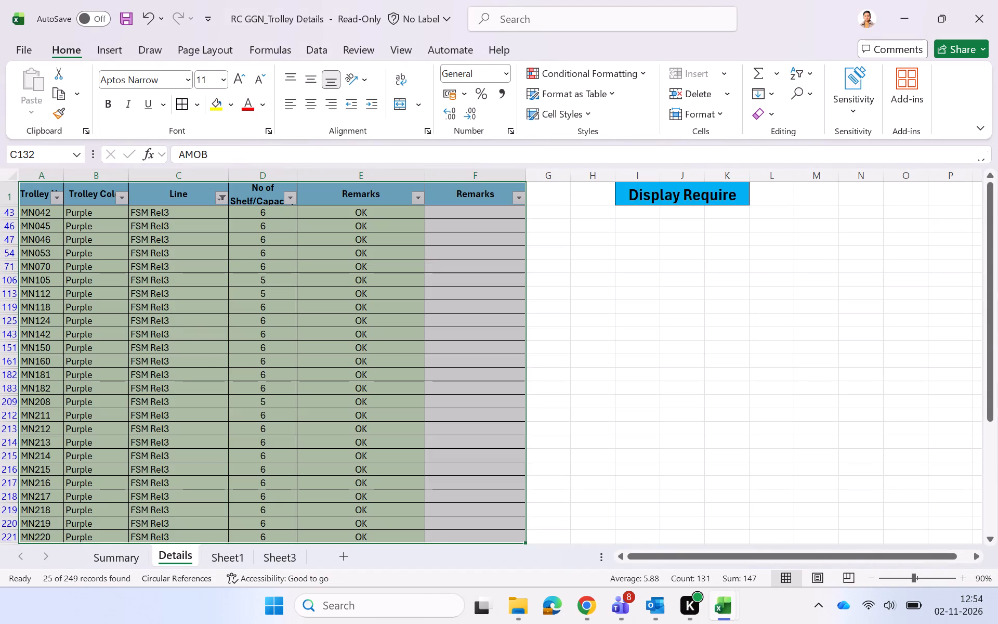
# Filter the Line column to show only FSM Rel3 (FBBC/FBBA) and print the selected table.
pyautogui.click(220, 196)
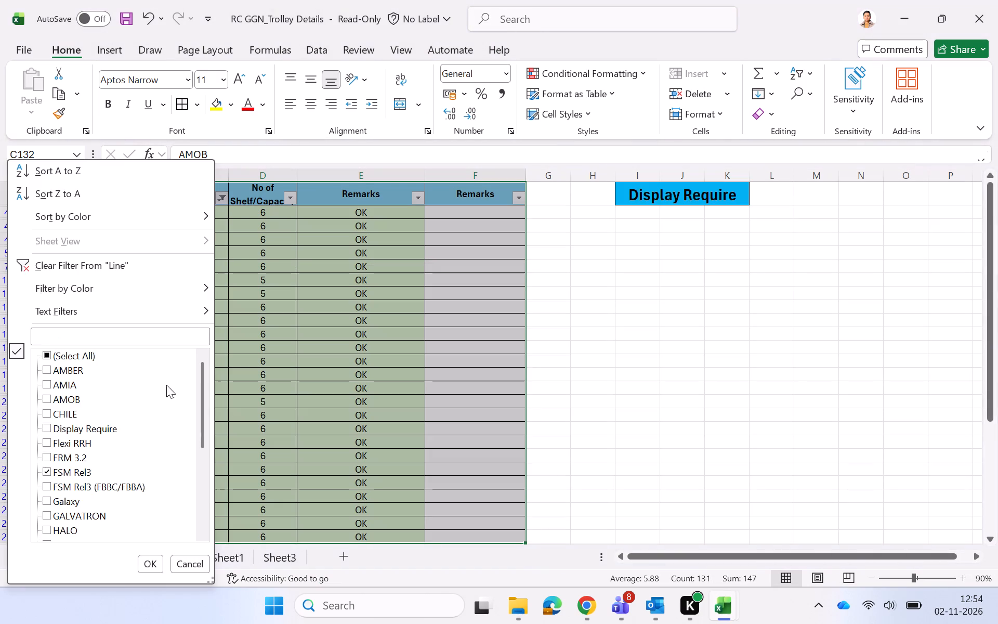
pyautogui.click(69, 472)
pyautogui.click(69, 482)
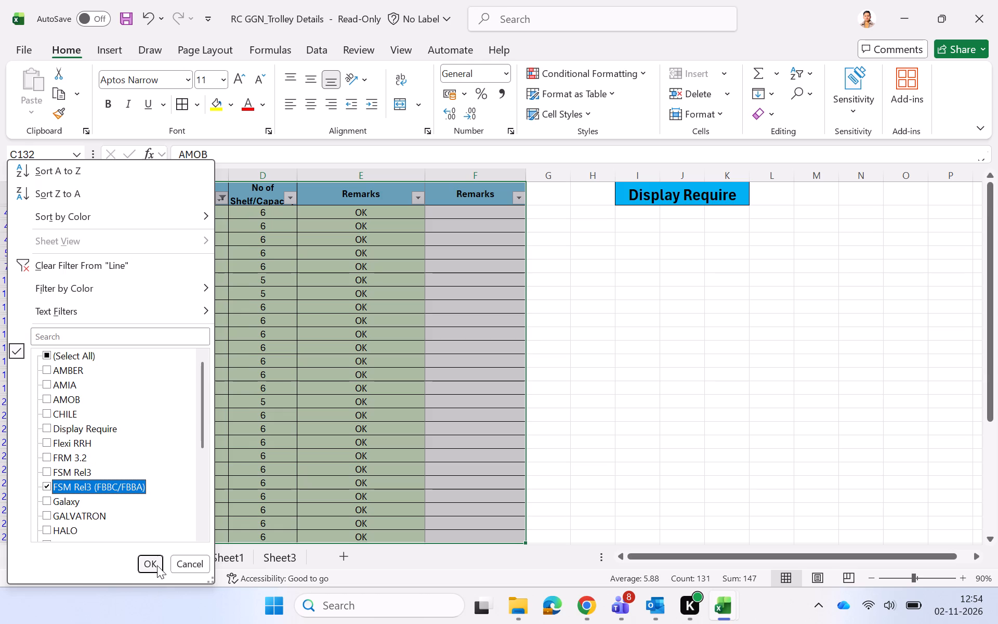
pyautogui.click(157, 561)
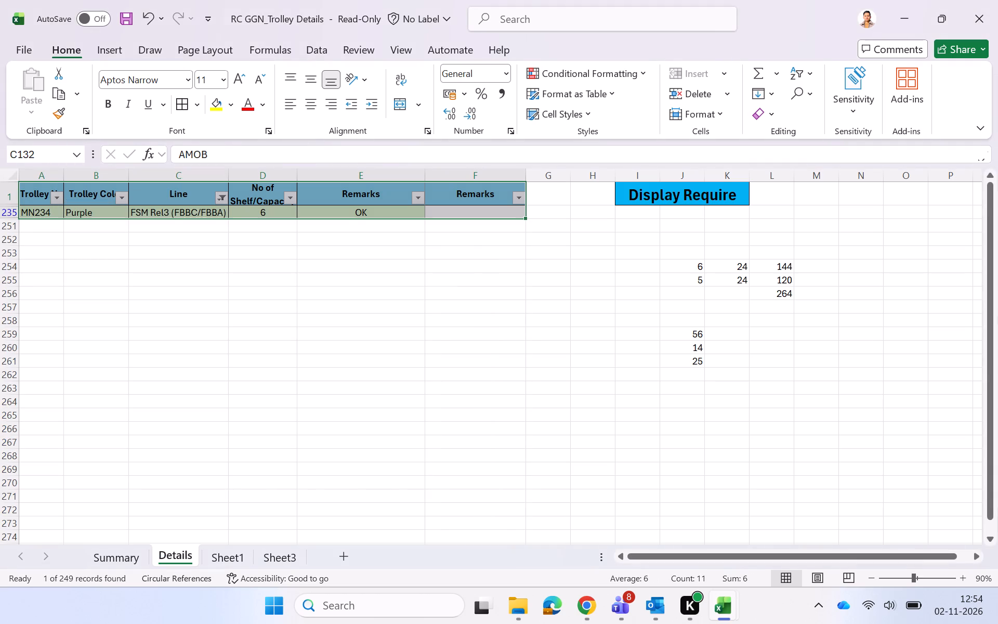
pyautogui.hotkey('ctrl', 'p')
pyautogui.click(199, 109)
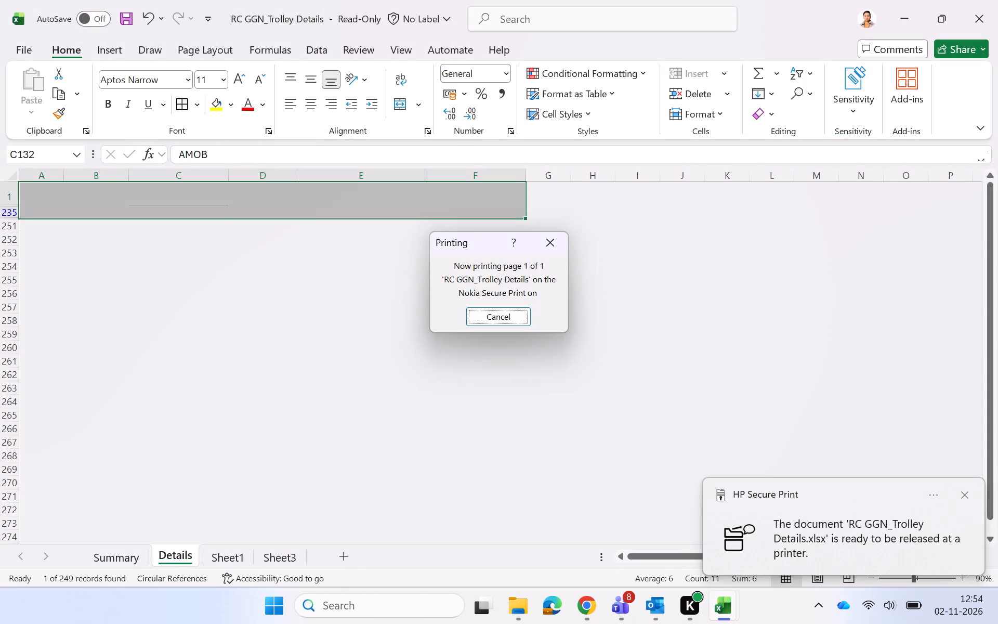
# Filter the Line column to show only Galaxy and print the selected table on Nokia Secure Print.
pyautogui.click(221, 197)
pyautogui.scroll(-1, 125, 397)
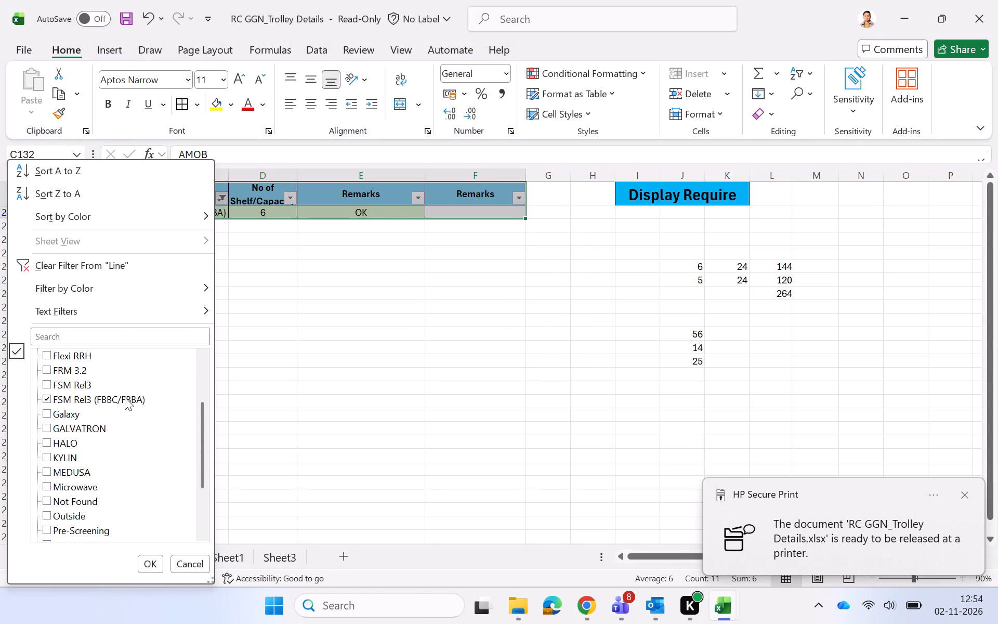
pyautogui.click(118, 398)
pyautogui.click(67, 410)
pyautogui.click(142, 559)
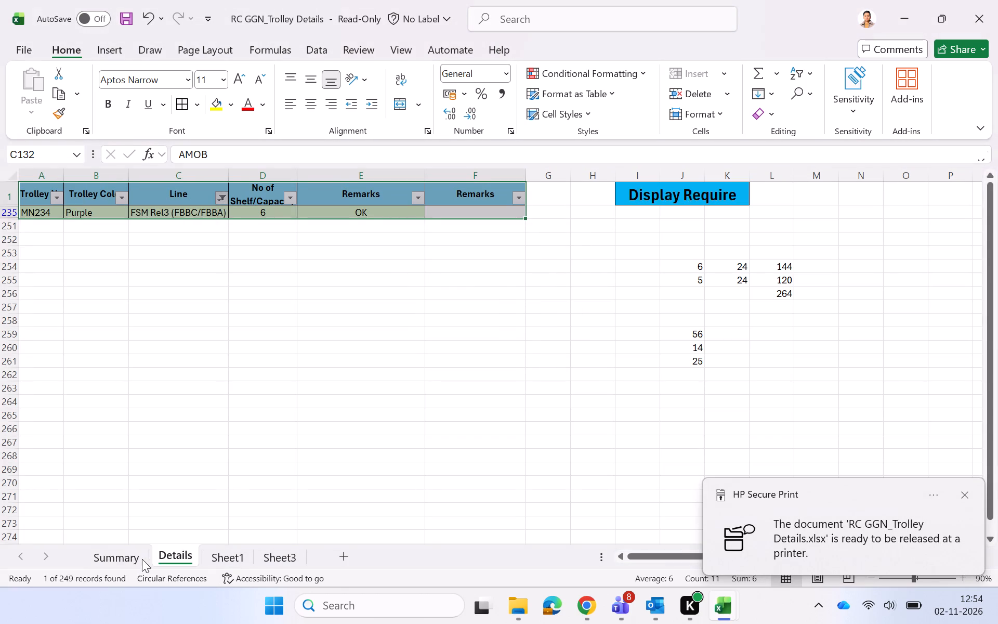
pyautogui.hotkey('ctrl', 'p')
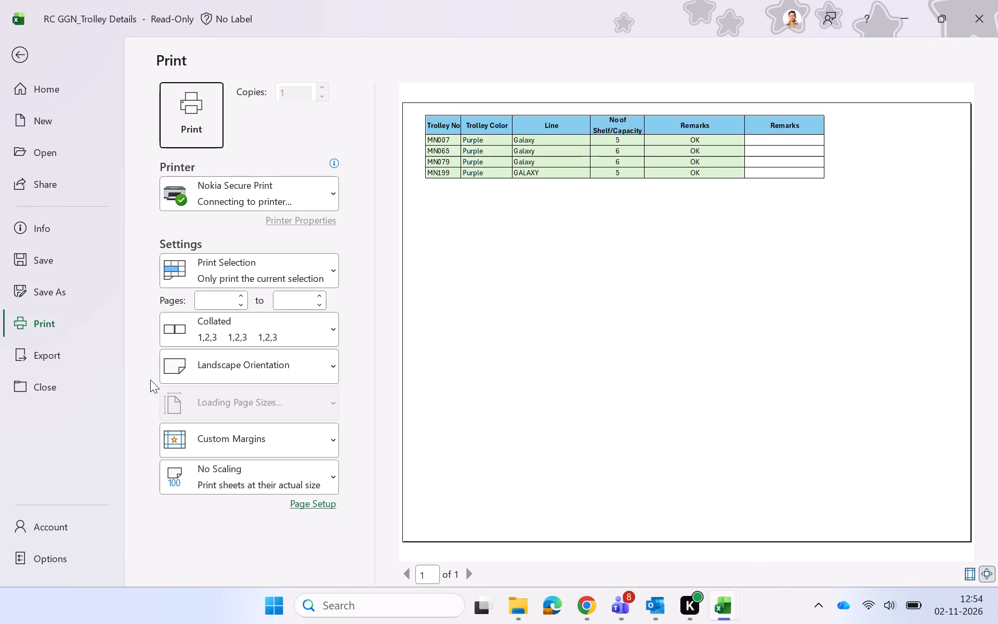
pyautogui.click(198, 99)
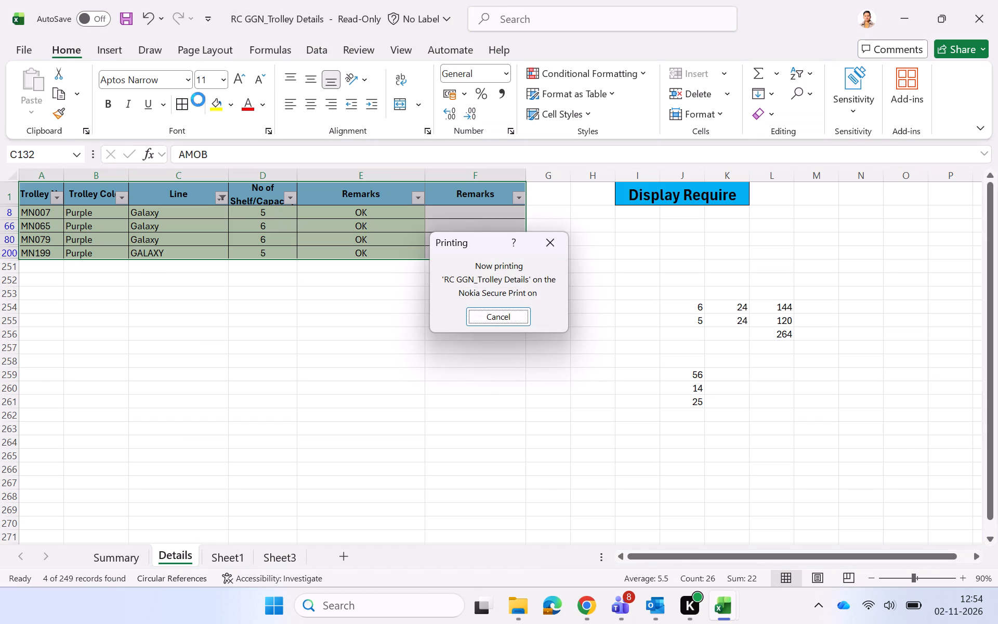
# Filter the Line column to show only GALVATRON and print the selected table on Nokia Secure Print.
pyautogui.click(224, 199)
pyautogui.click(69, 497)
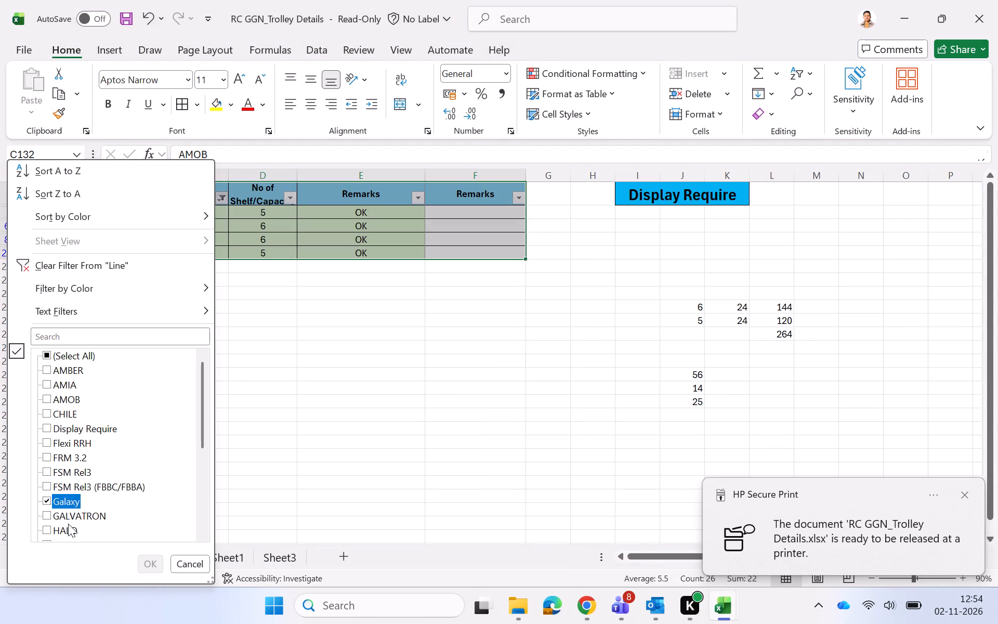
pyautogui.click(78, 514)
pyautogui.click(154, 564)
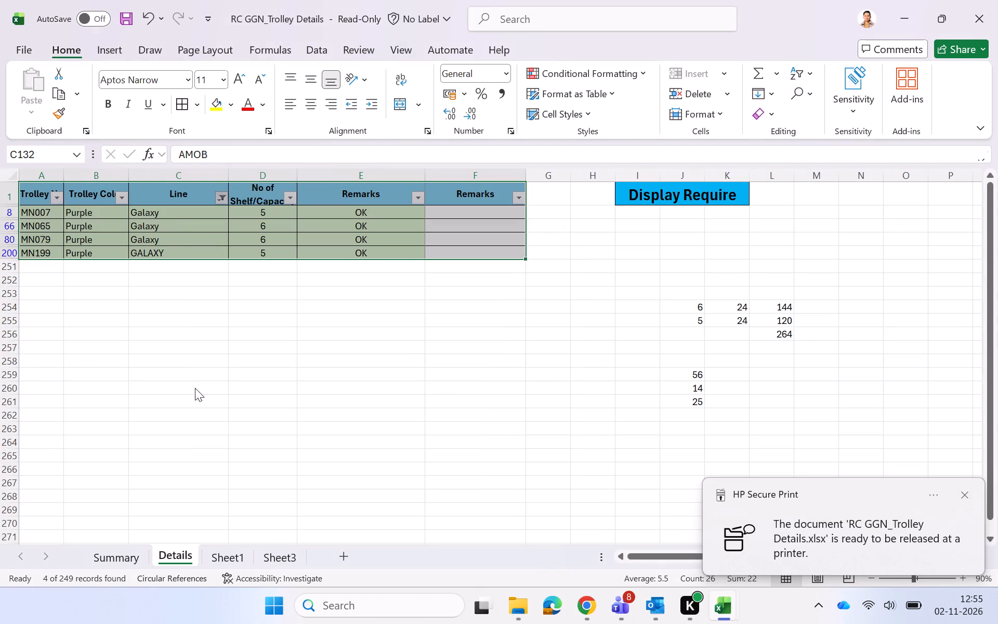
pyautogui.hotkey('ctrl', 'p')
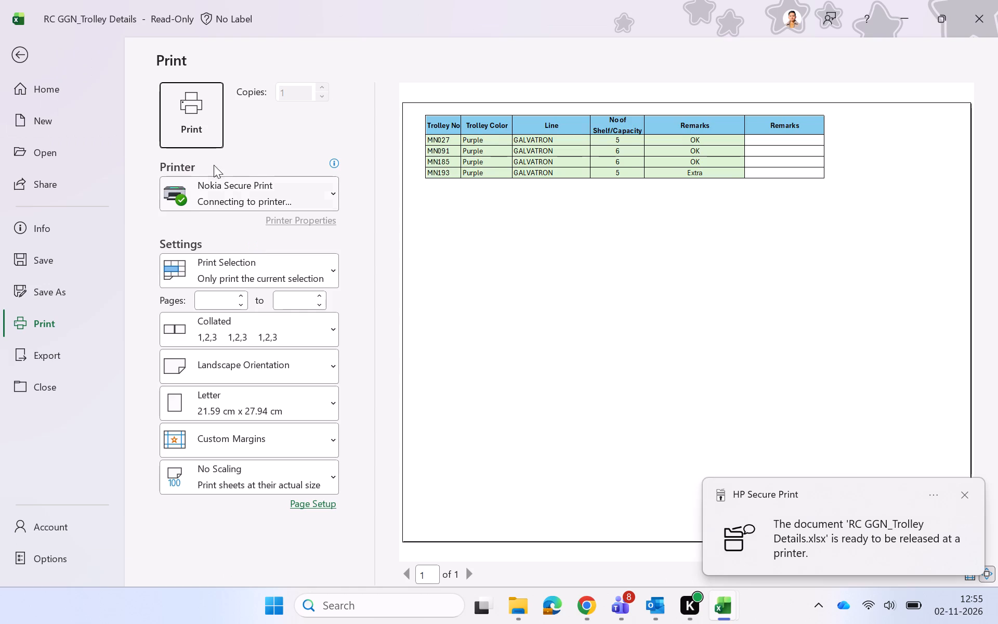
pyautogui.click(203, 107)
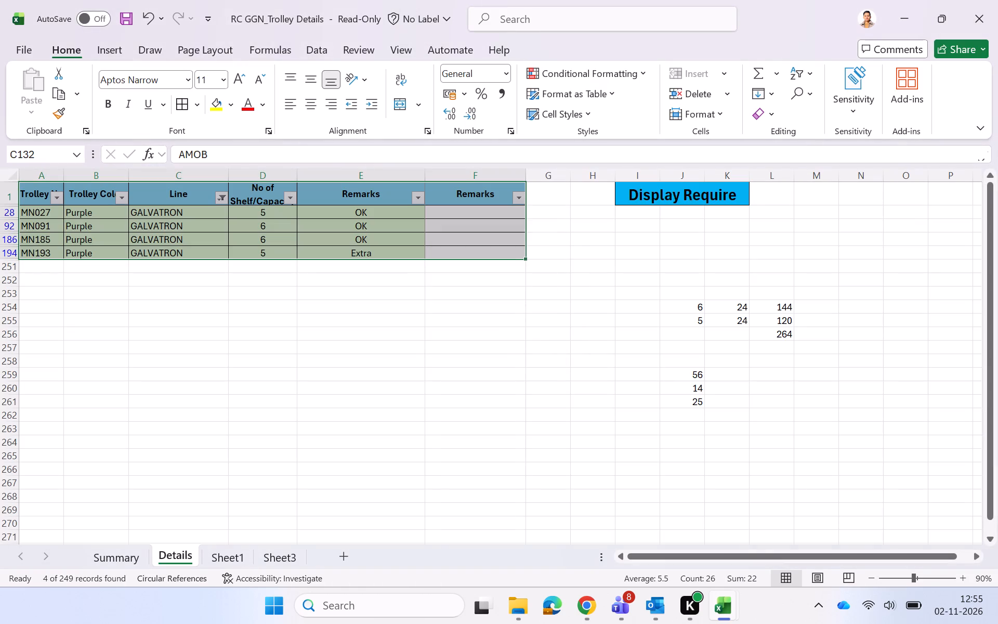
# Filter the Line column to show only HALO and print the selected table on Nokia Secure Print.
pyautogui.click(218, 197)
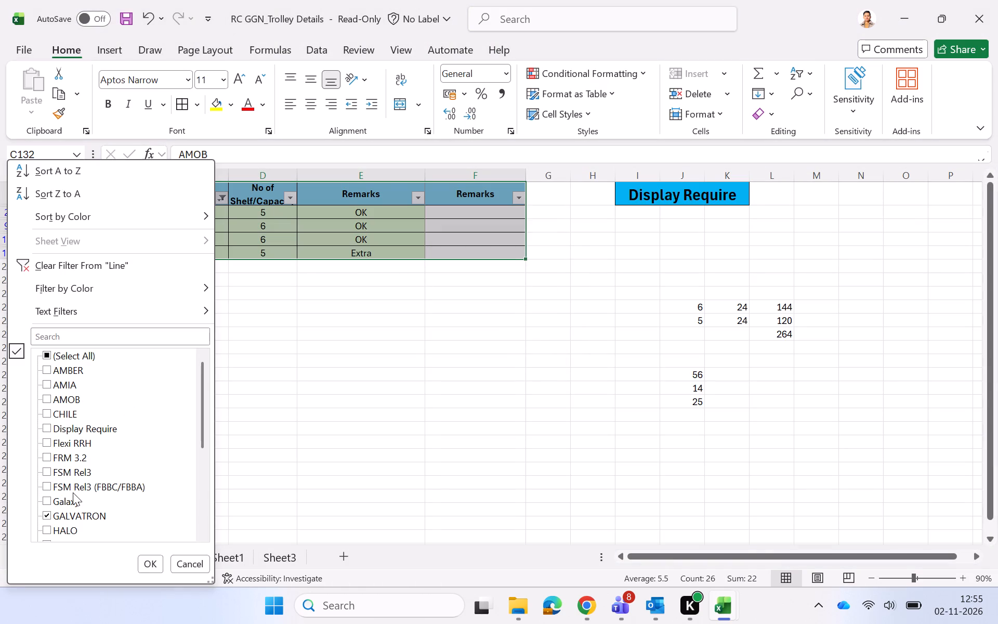
pyautogui.click(69, 511)
pyautogui.scroll(-1, 94, 421)
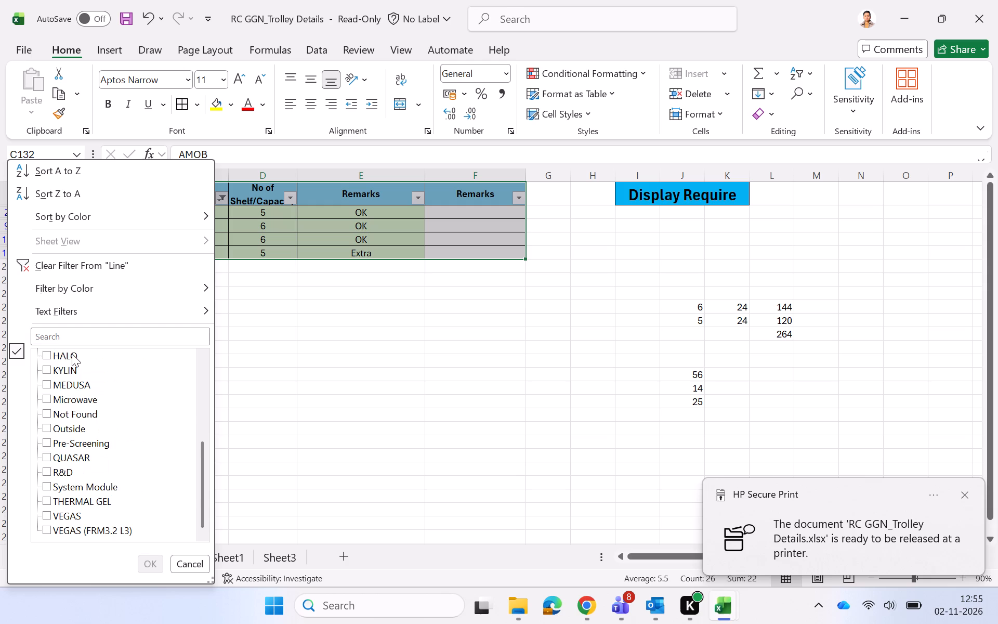
pyautogui.scroll(1, 72, 354)
pyautogui.click(62, 440)
pyautogui.click(149, 563)
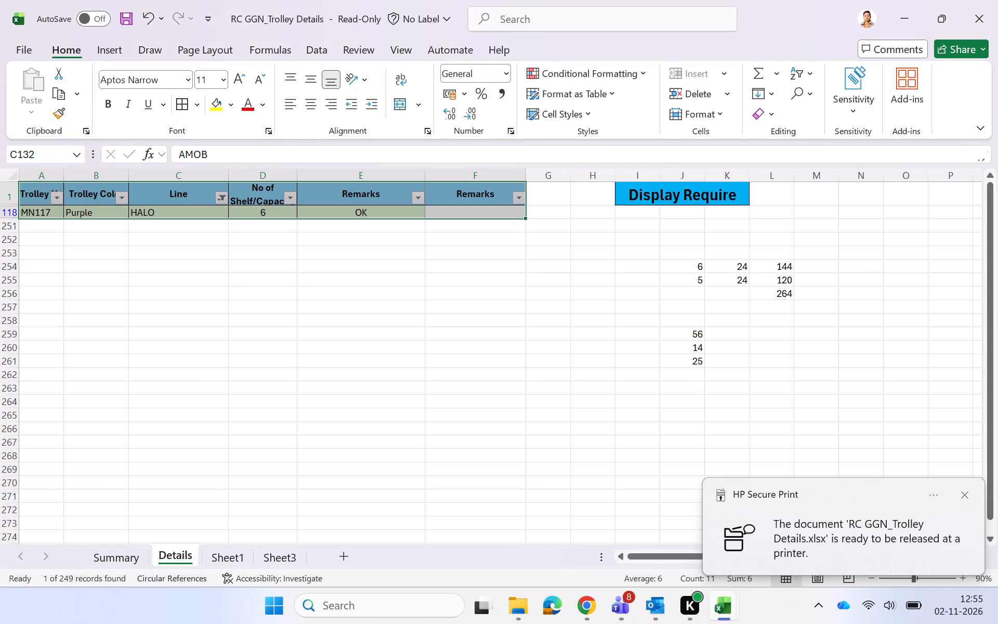
pyautogui.hotkey('ctrl', 'p')
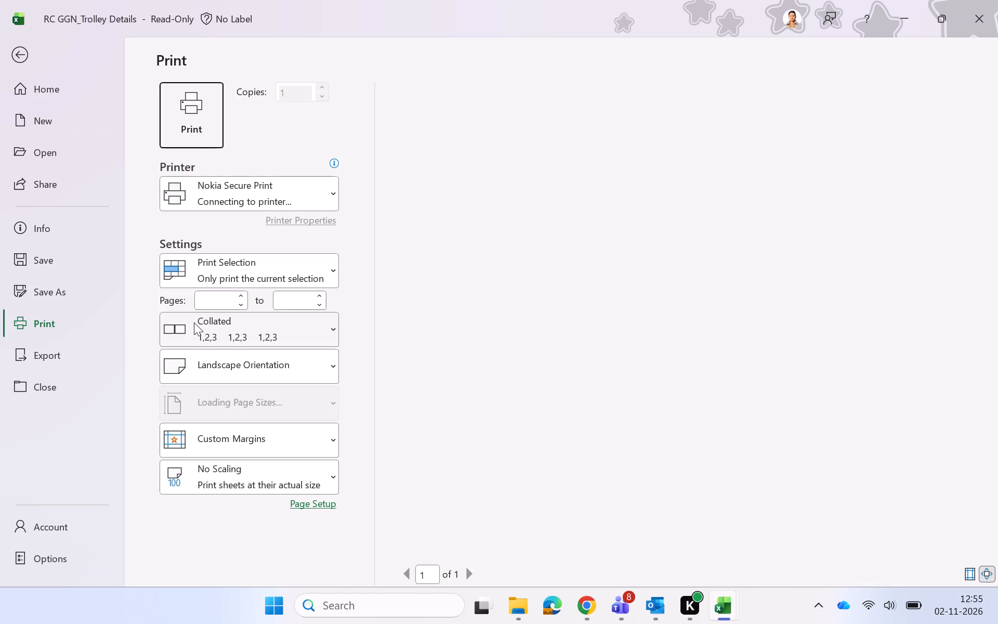
pyautogui.click(184, 122)
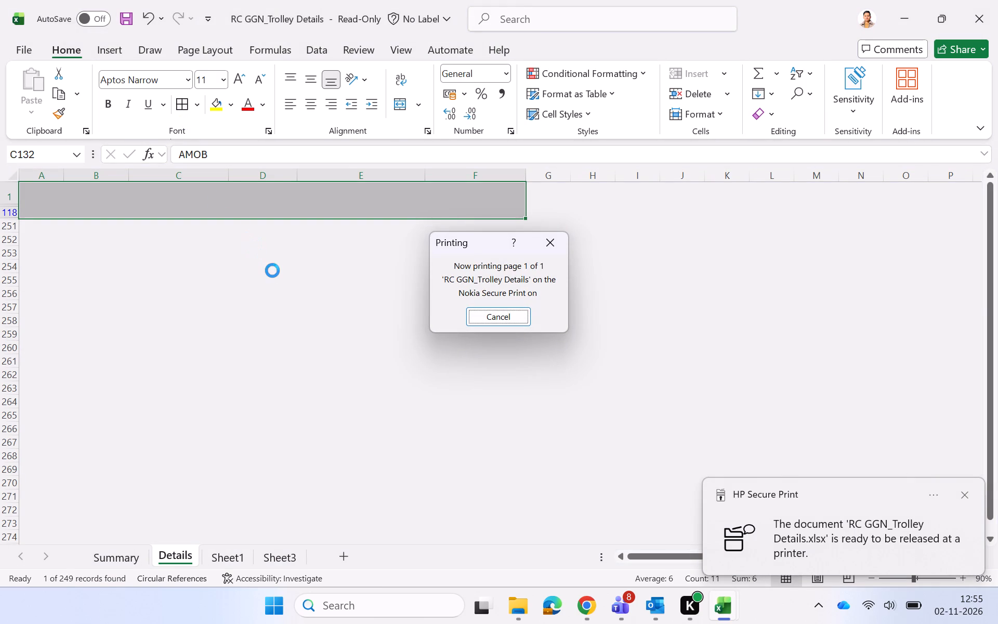
# Filter the Line column to show only KYLIN and print the selected table on Nokia Secure Print.
pyautogui.click(224, 194)
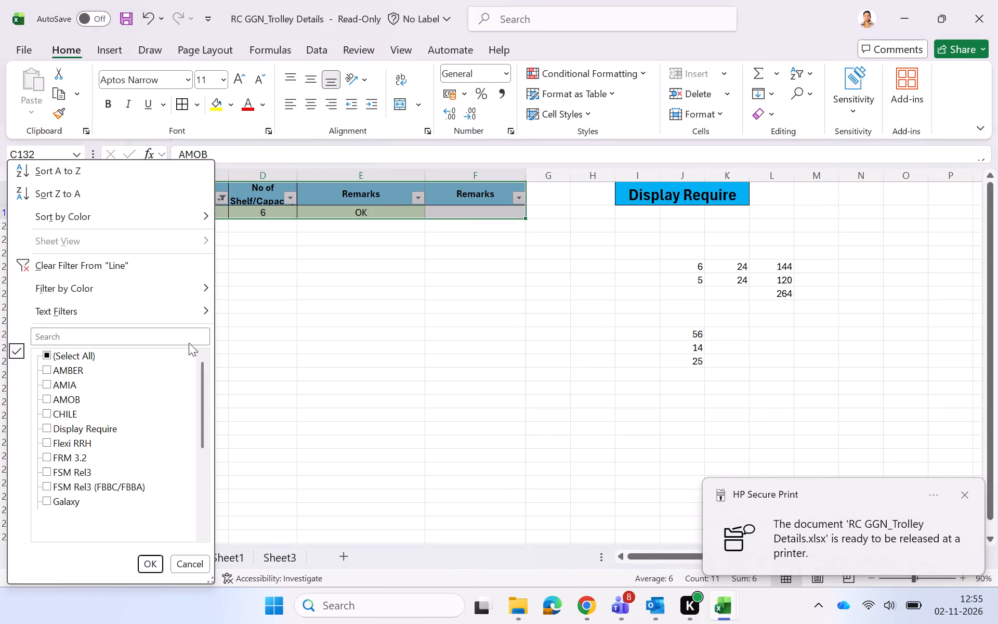
pyautogui.scroll(-1, 159, 445)
pyautogui.click(67, 443)
pyautogui.click(59, 459)
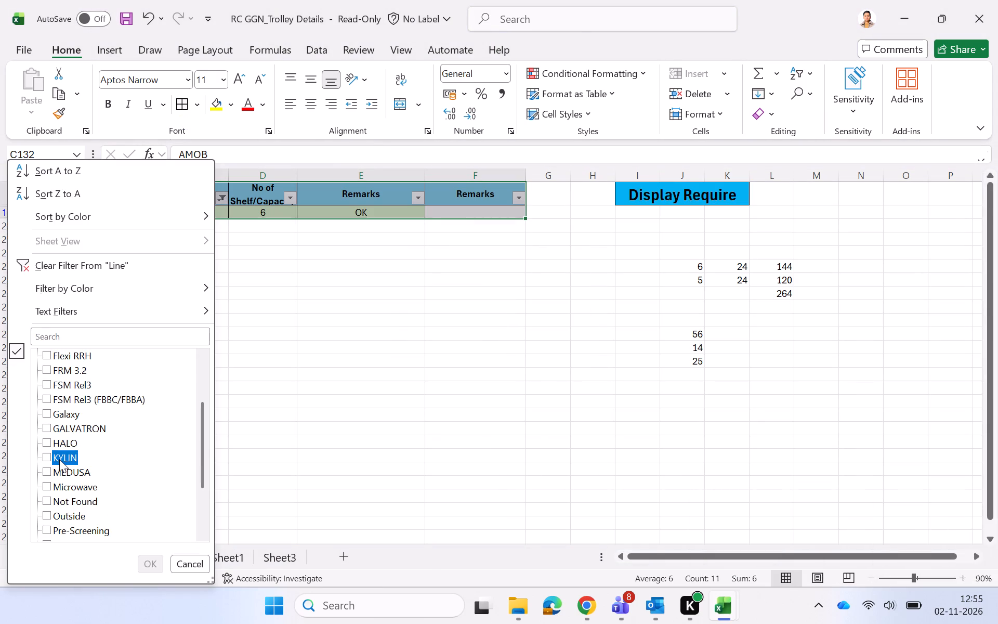
pyautogui.click(147, 569)
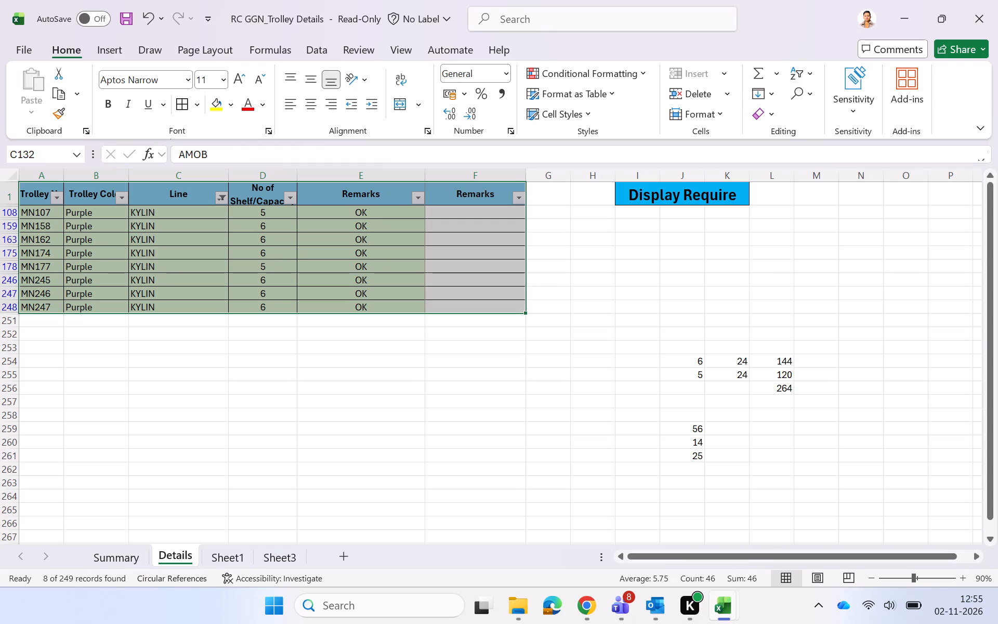
pyautogui.hotkey('ctrl', 'p')
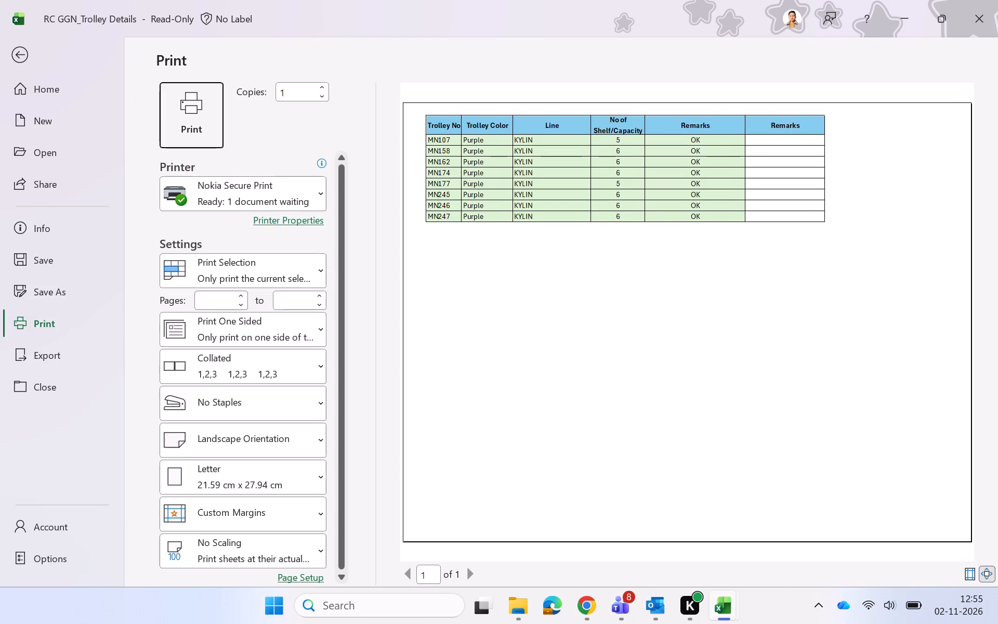
pyautogui.click(205, 124)
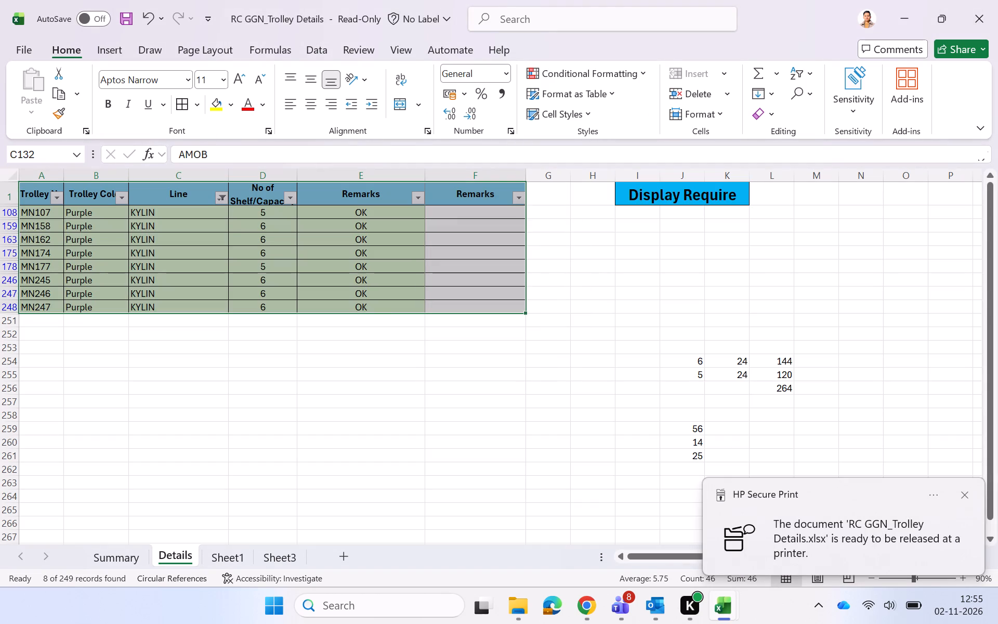
# Filter the Line column to show only MEDUSA and print the selected table on Nokia Secure Print.
pyautogui.click(222, 200)
pyautogui.scroll(-2, 105, 477)
pyautogui.click(58, 456)
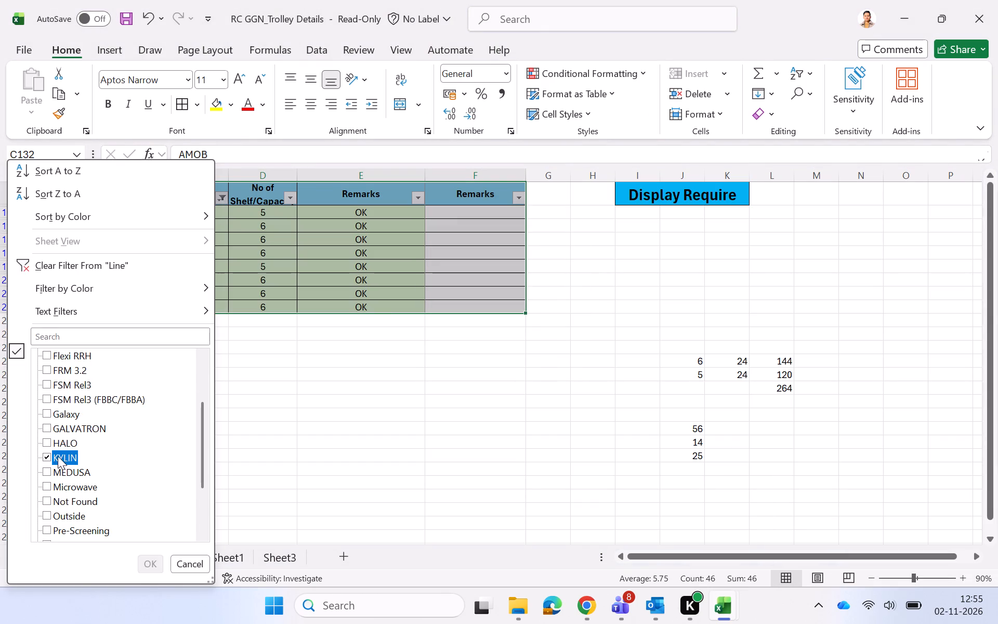
pyautogui.click(57, 469)
pyautogui.click(151, 564)
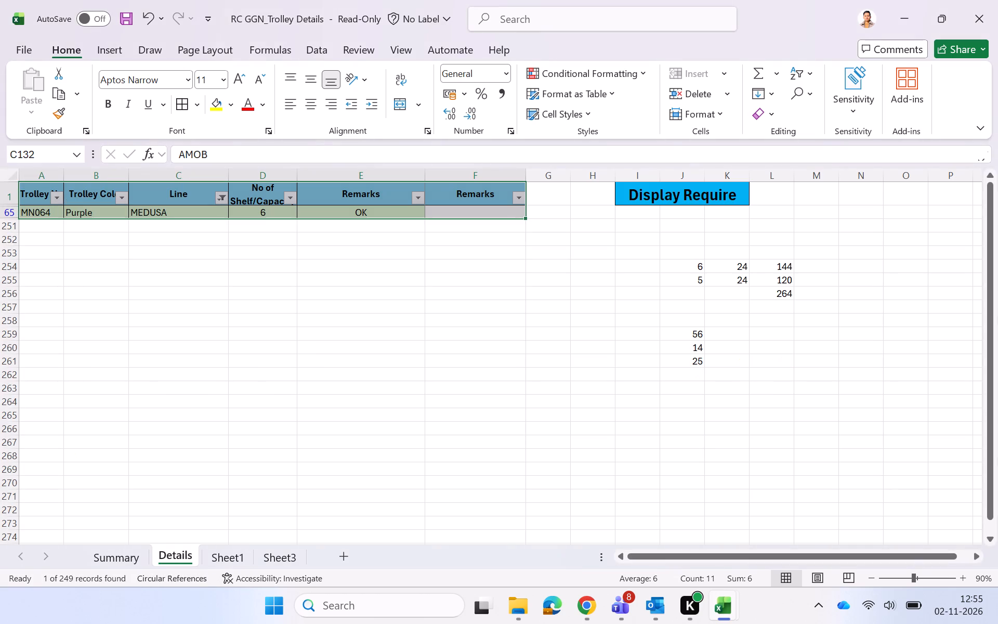
pyautogui.hotkey('ctrl', 'p')
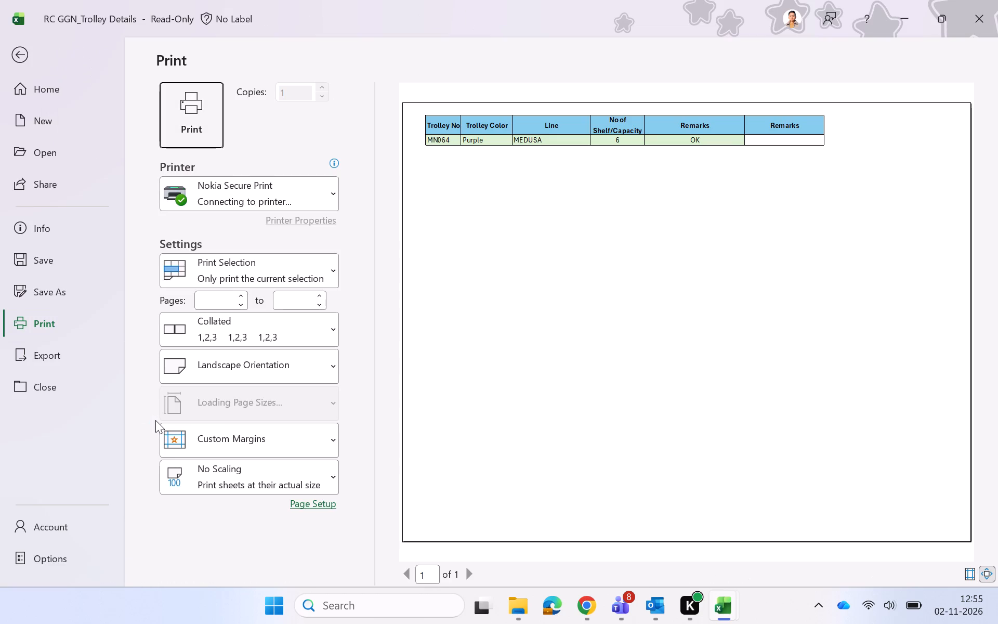
pyautogui.click(208, 115)
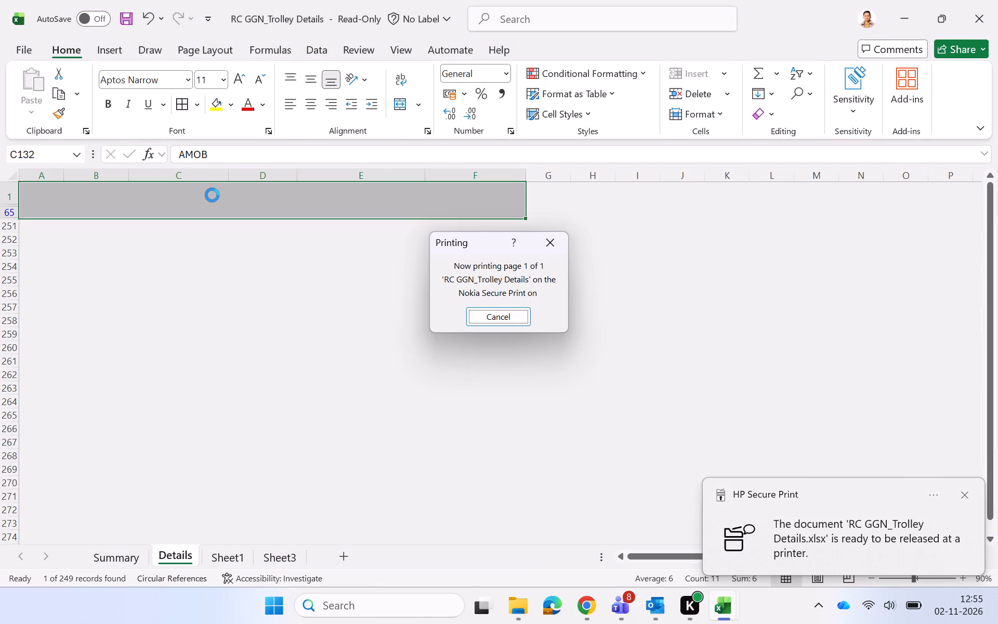
# Filter the Line column to show only Microwave and print the selected table on Nokia Secure Print.
pyautogui.click(224, 198)
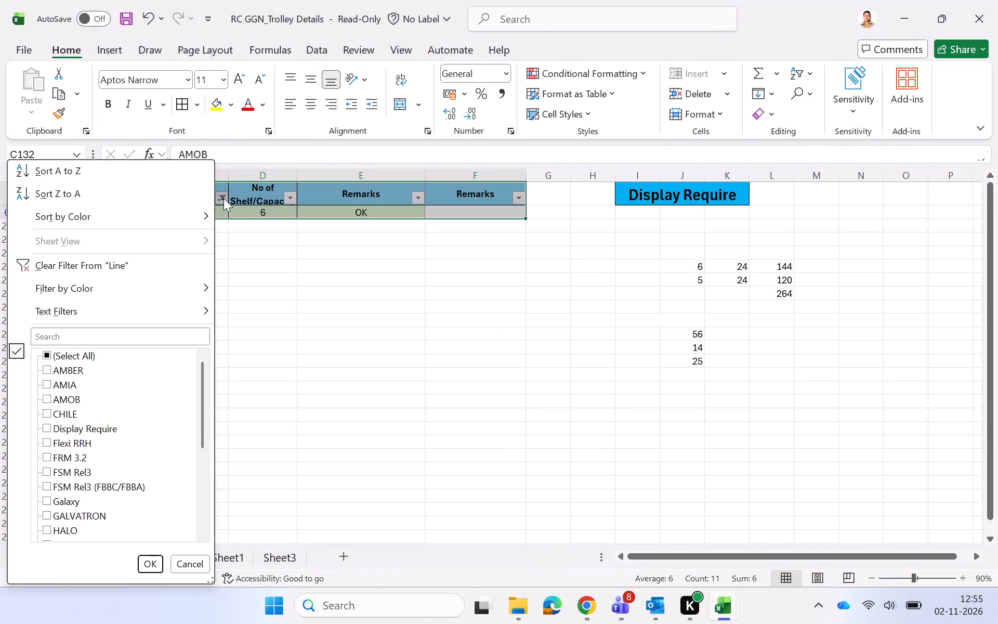
pyautogui.scroll(-1, 88, 464)
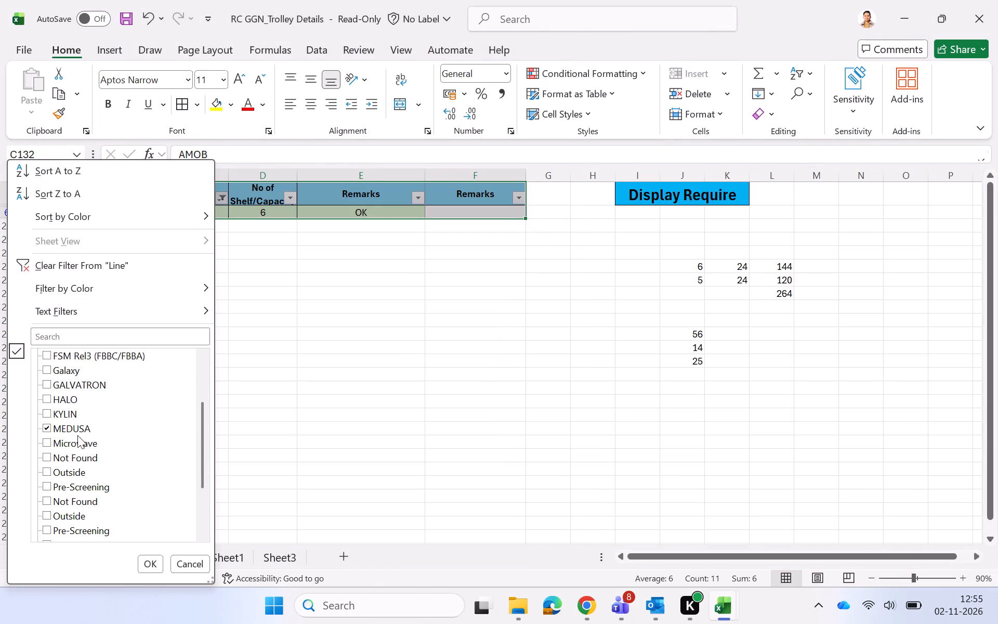
pyautogui.click(76, 427)
pyautogui.click(75, 437)
pyautogui.click(146, 562)
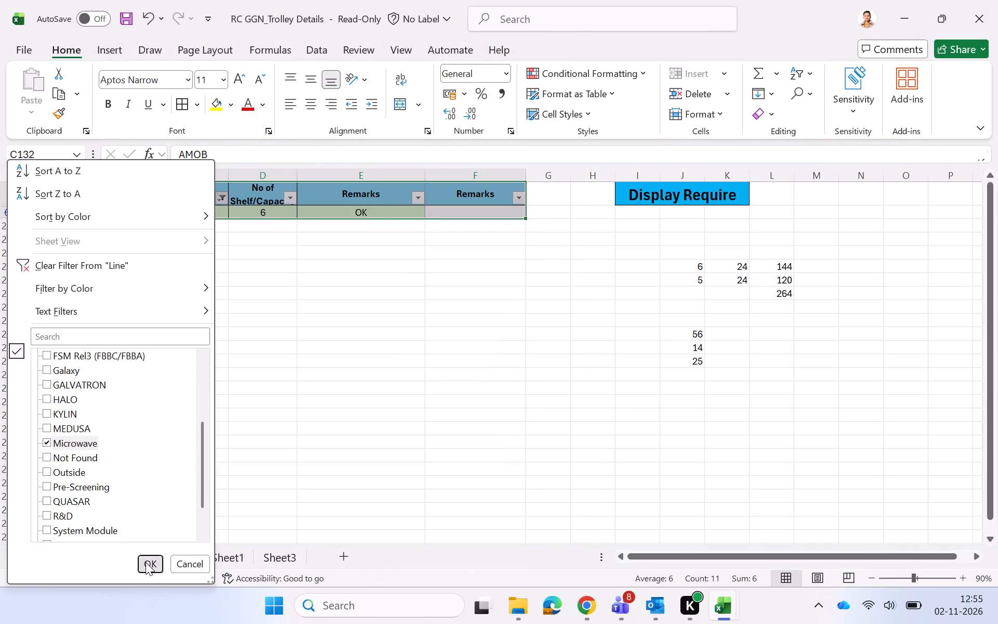
pyautogui.hotkey('ctrl', 'p')
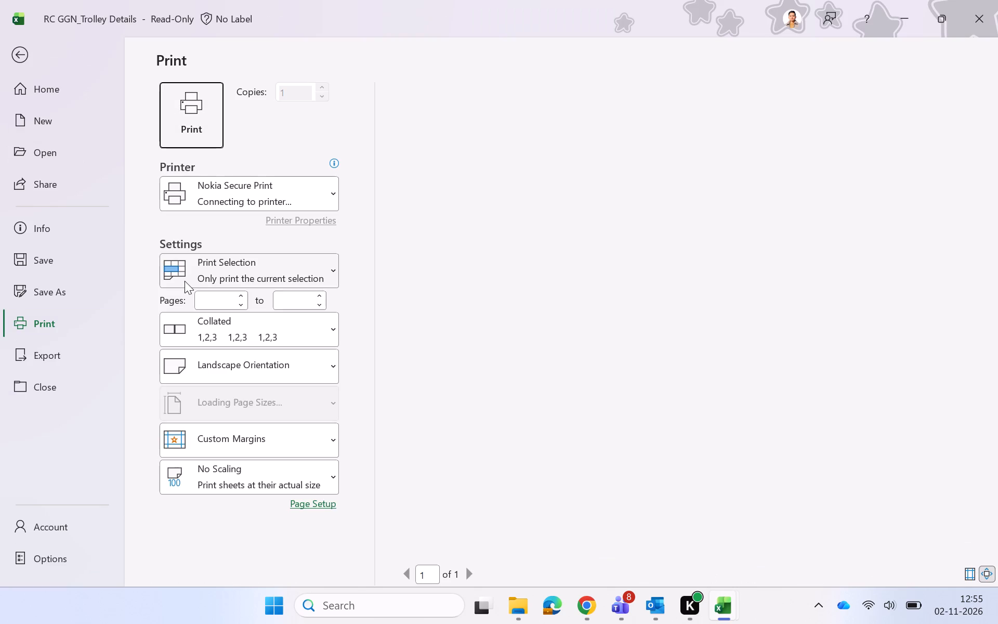
pyautogui.click(199, 115)
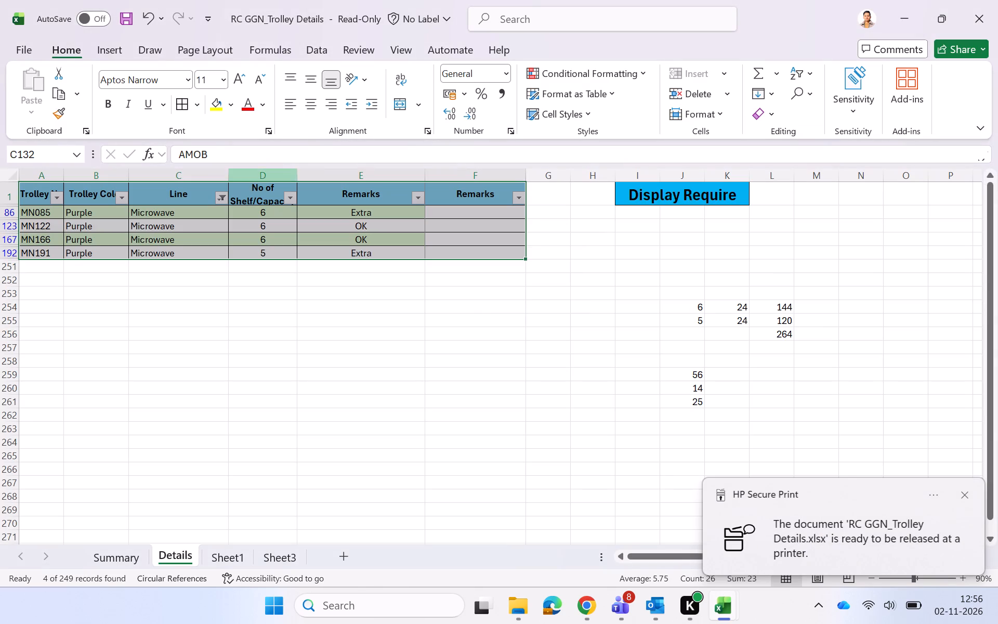
# Filter the Line column to show only Not Found and print the selected table on Nokia Secure Print.
pyautogui.click(222, 200)
pyautogui.scroll(-1, 130, 409)
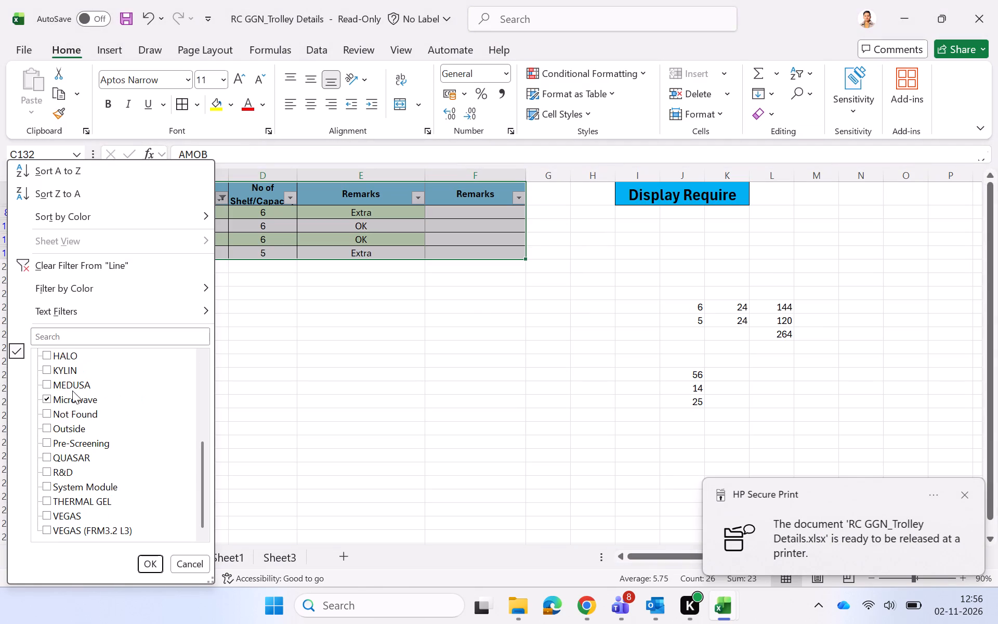
pyautogui.click(70, 396)
pyautogui.click(68, 413)
pyautogui.click(151, 564)
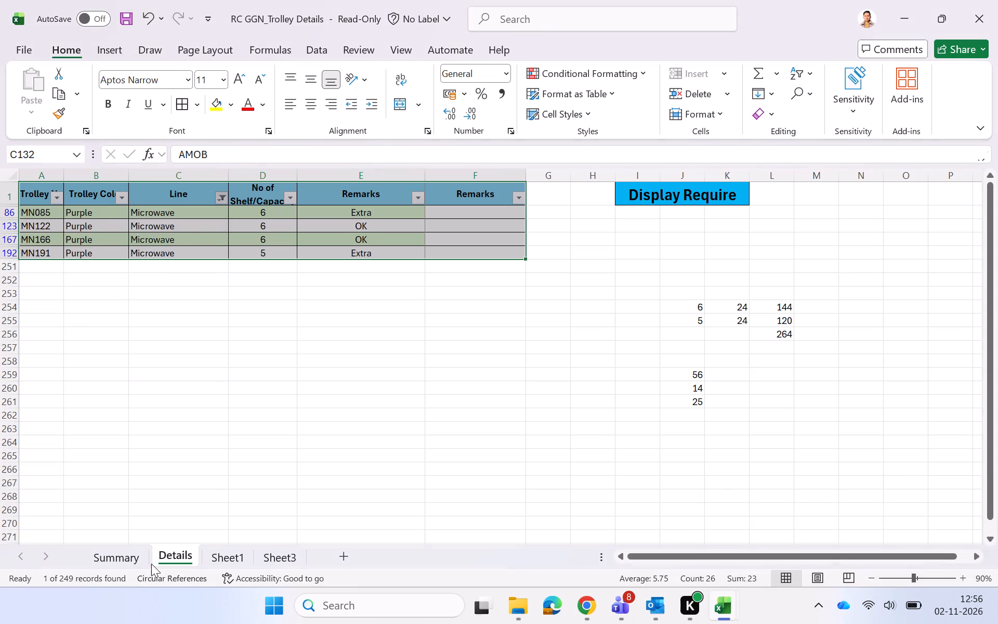
pyautogui.hotkey('ctrl', 'p')
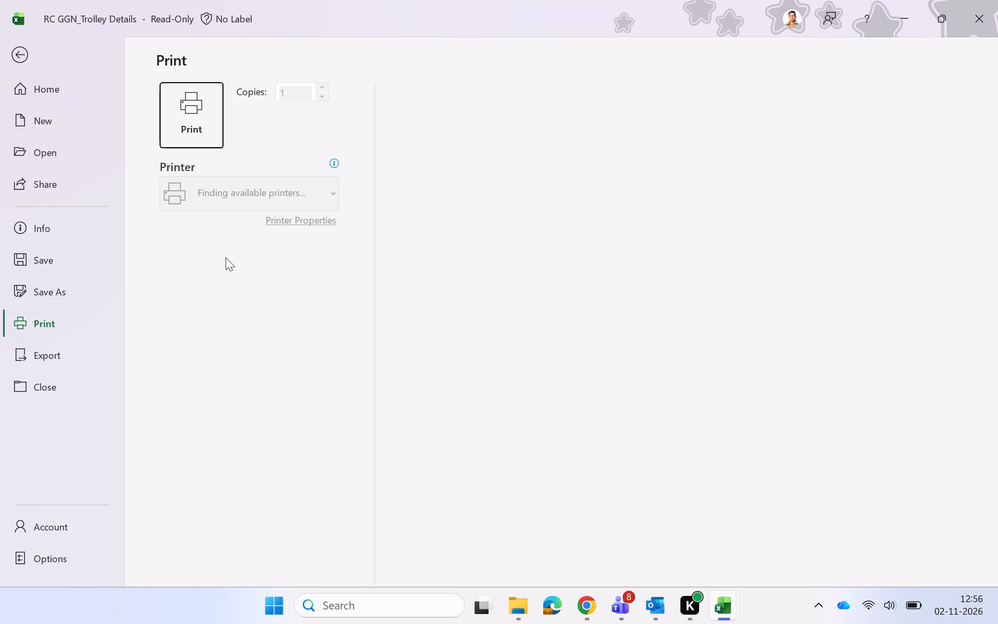
pyautogui.click(186, 116)
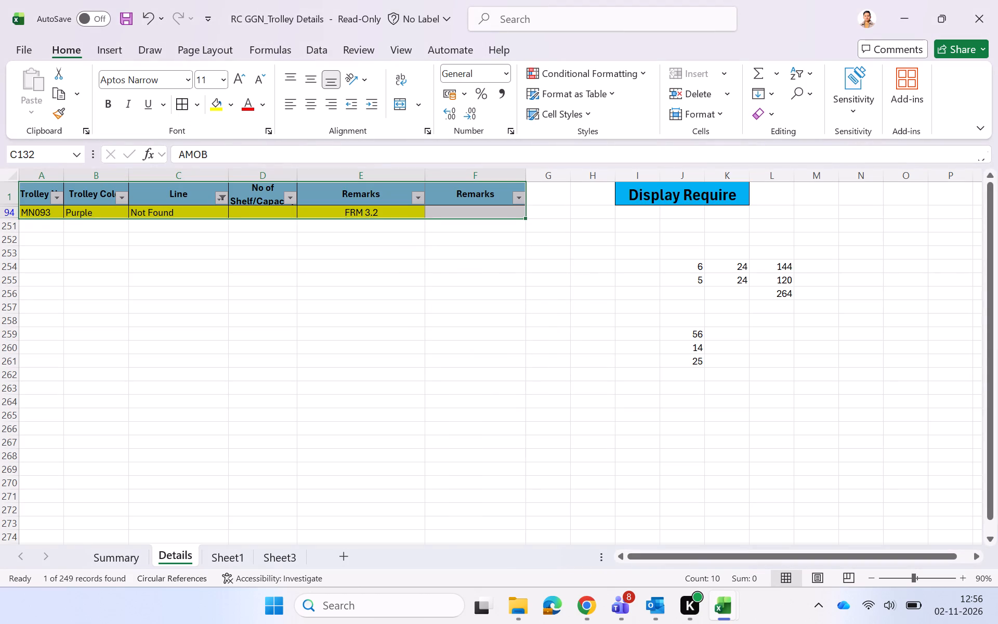
# Filter the Line column to show only Outside and print the selected table on Nokia Secure Print.
pyautogui.click(224, 201)
pyautogui.scroll(-1, 111, 445)
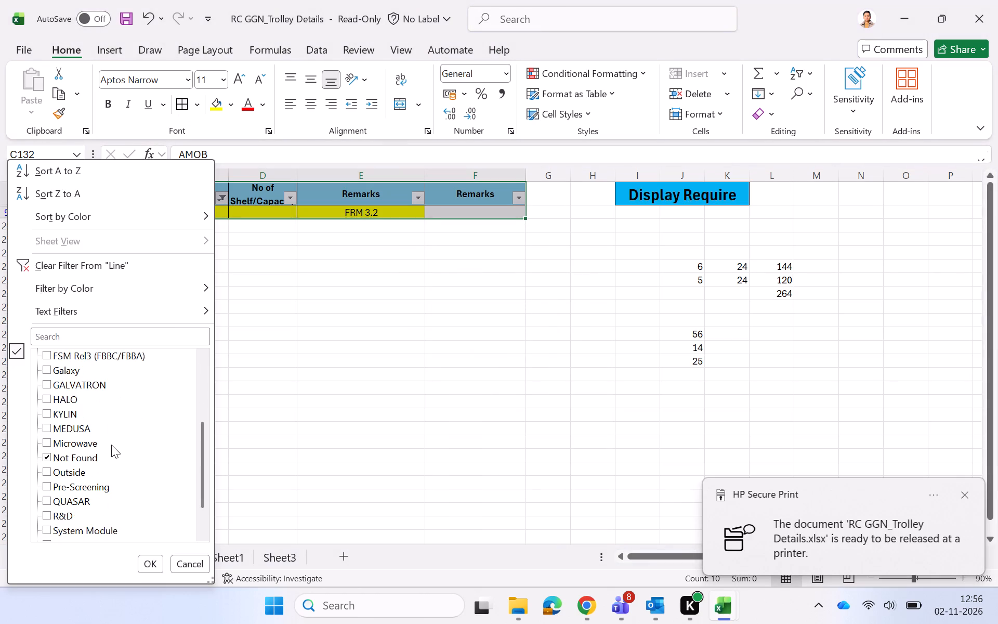
pyautogui.scroll(-1, 111, 445)
pyautogui.click(87, 453)
pyautogui.click(78, 473)
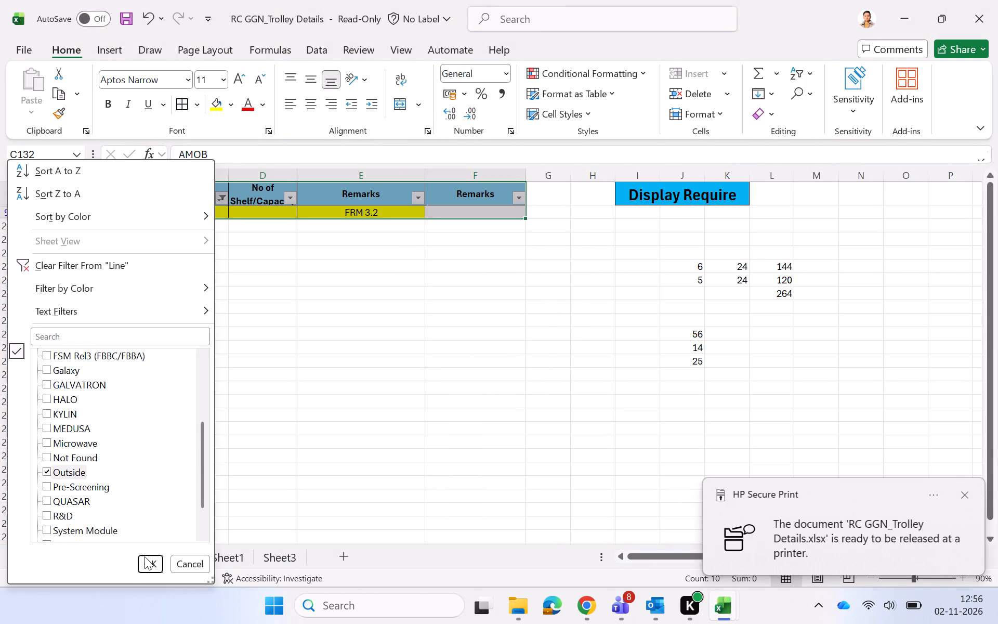
pyautogui.click(148, 562)
pyautogui.hotkey('ctrl', 'p')
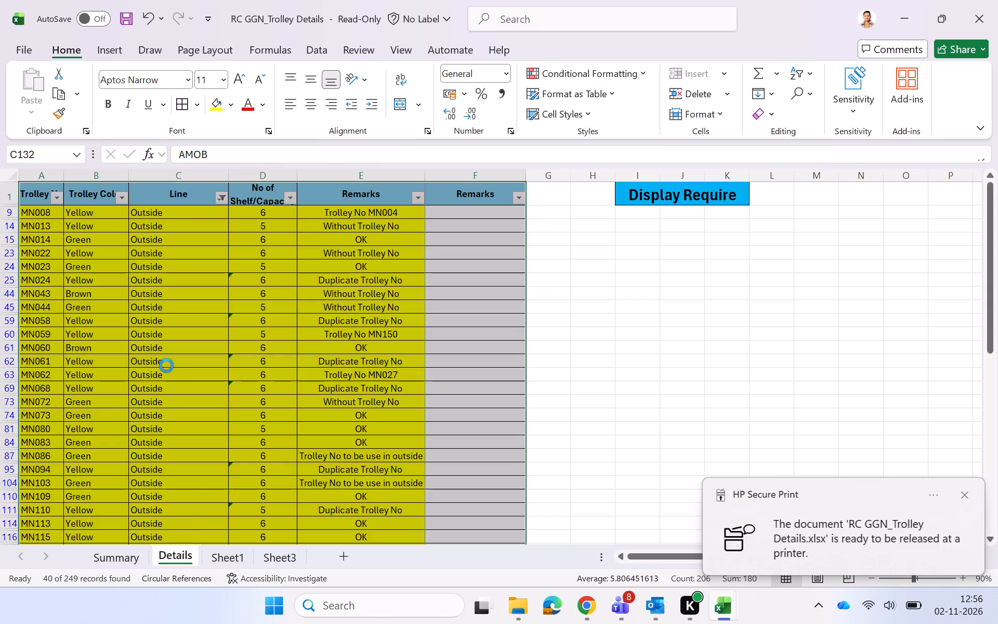
pyautogui.doubleClick(196, 99)
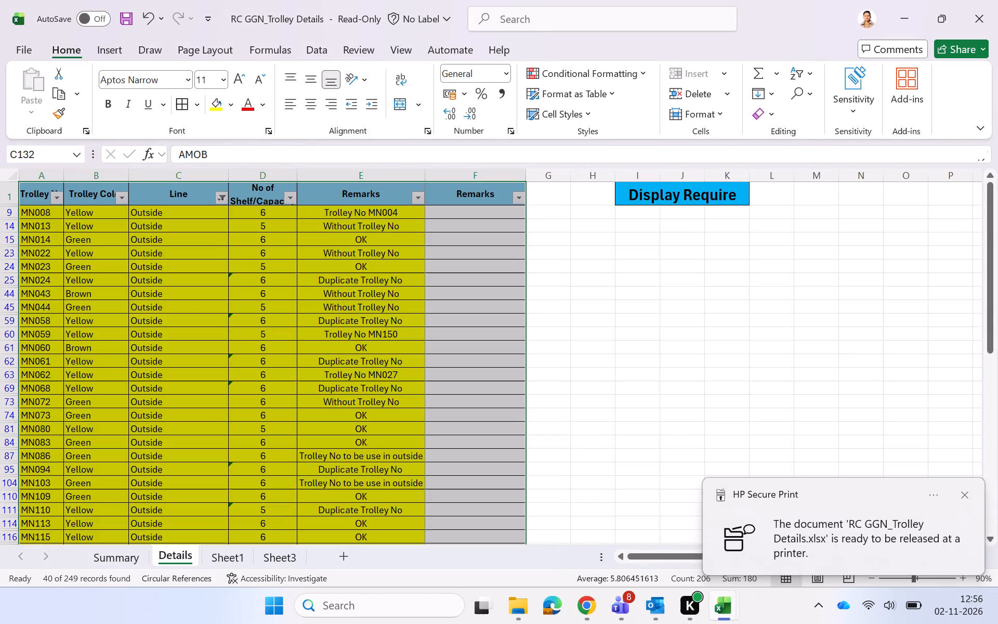
# Filter the Line column to show only Pre-Screening and print the selected table on Nokia Secure Print.
pyautogui.click(222, 199)
pyautogui.scroll(-1, 145, 392)
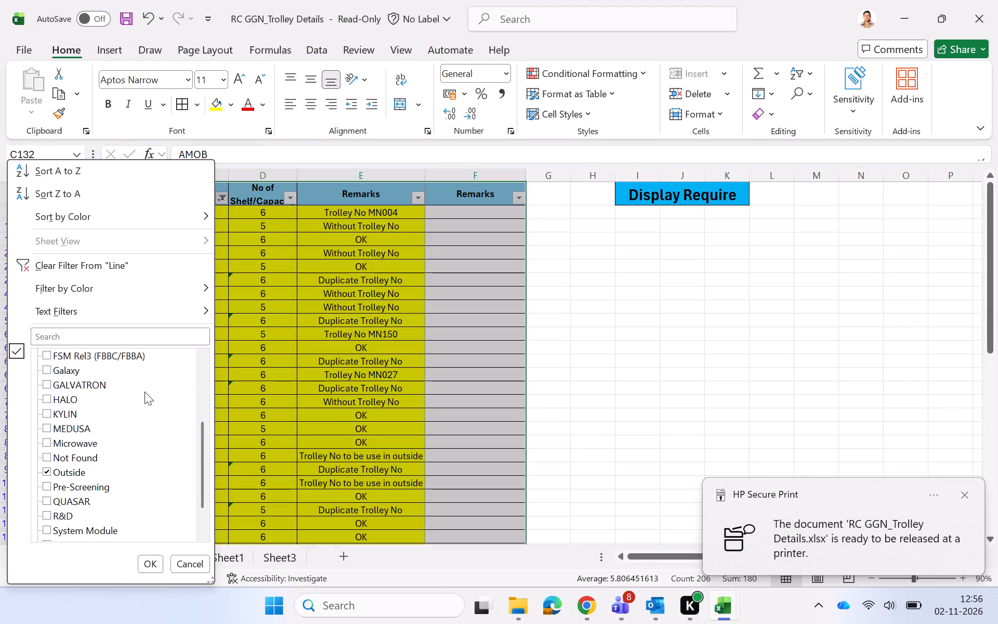
pyautogui.scroll(-1, 145, 392)
pyautogui.click(67, 482)
pyautogui.click(66, 473)
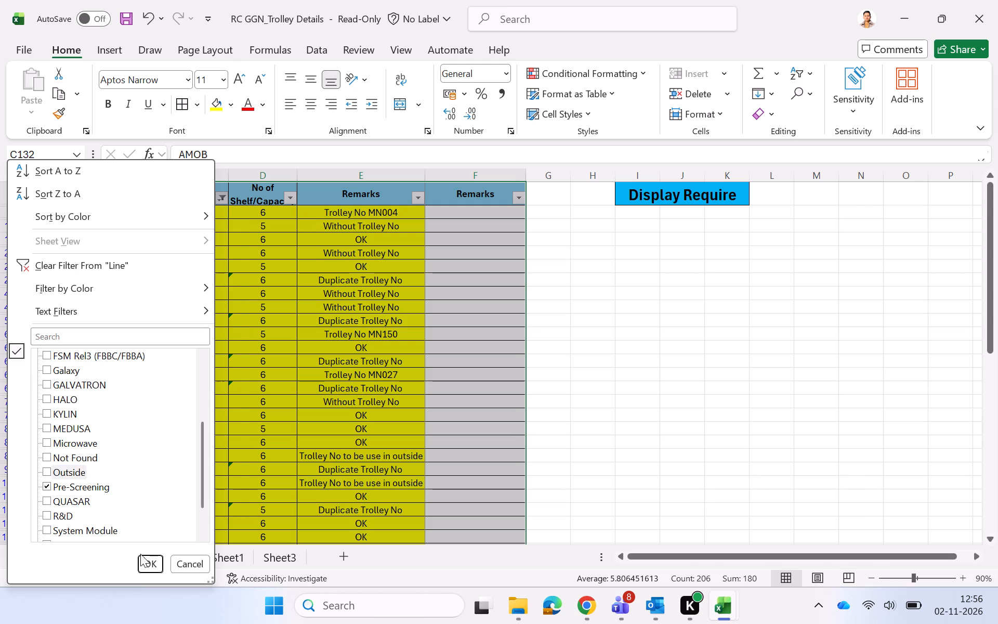
pyautogui.click(147, 563)
pyautogui.hotkey('ctrl', 'p')
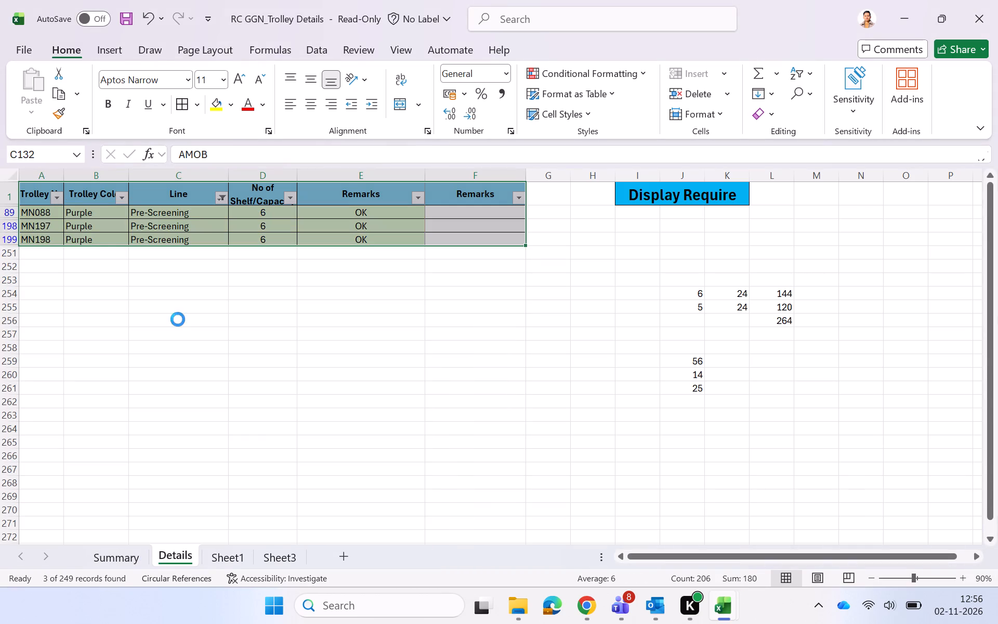
pyautogui.click(202, 100)
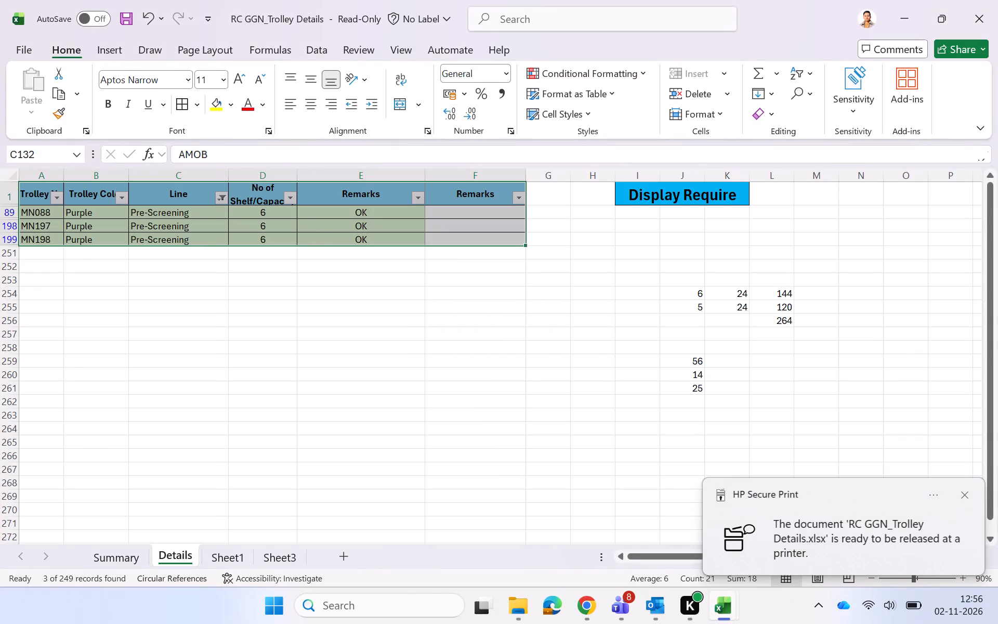
# Filter the Line column to show only QUASAR and print the selected table on Nokia Secure Print.
pyautogui.click(220, 200)
pyautogui.scroll(-1, 92, 435)
pyautogui.click(70, 444)
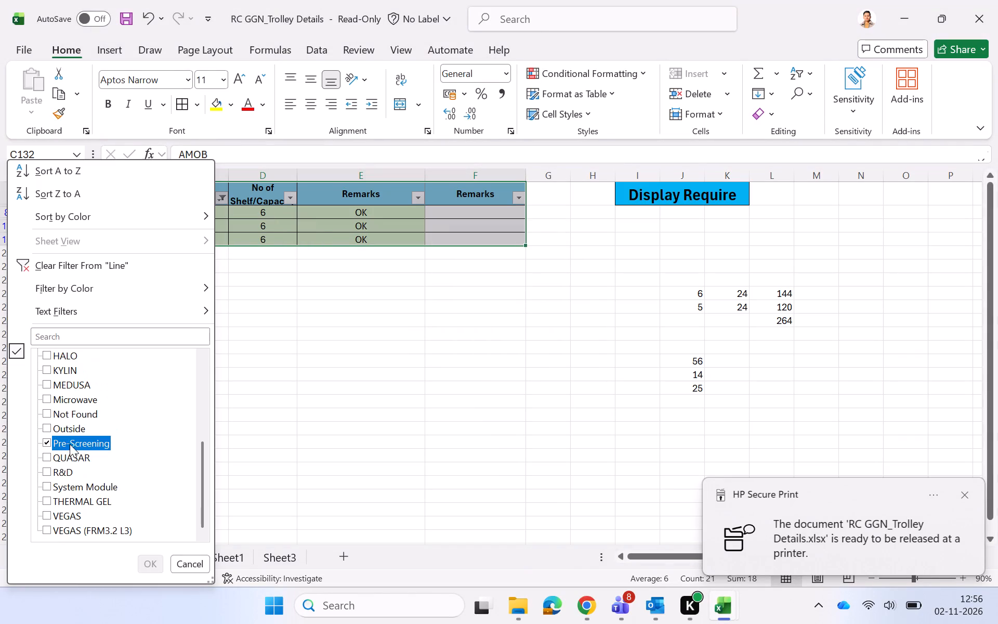
pyautogui.click(65, 459)
pyautogui.click(154, 563)
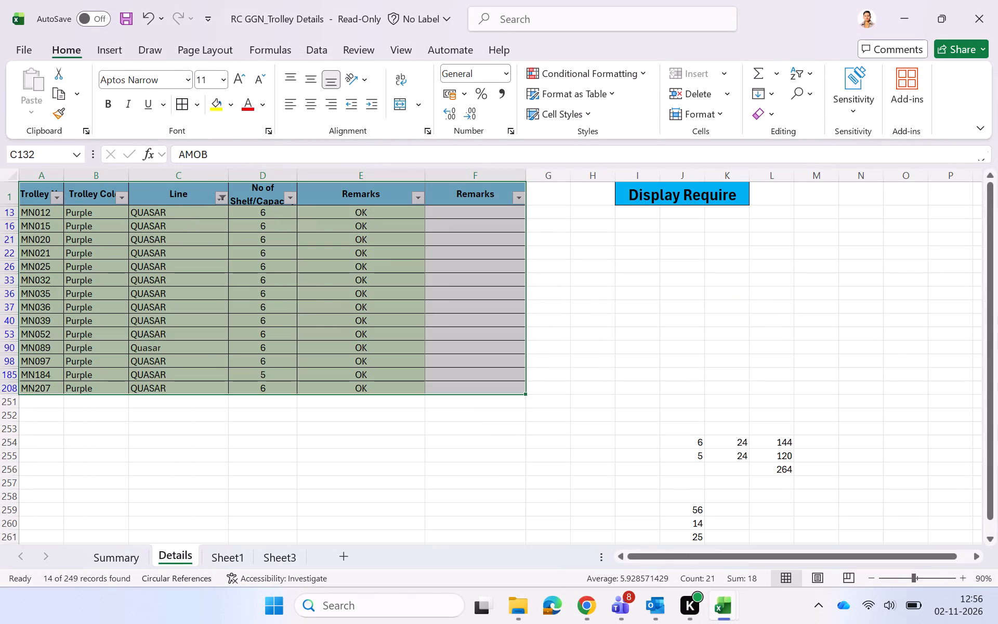
pyautogui.hotkey('ctrl', 'p')
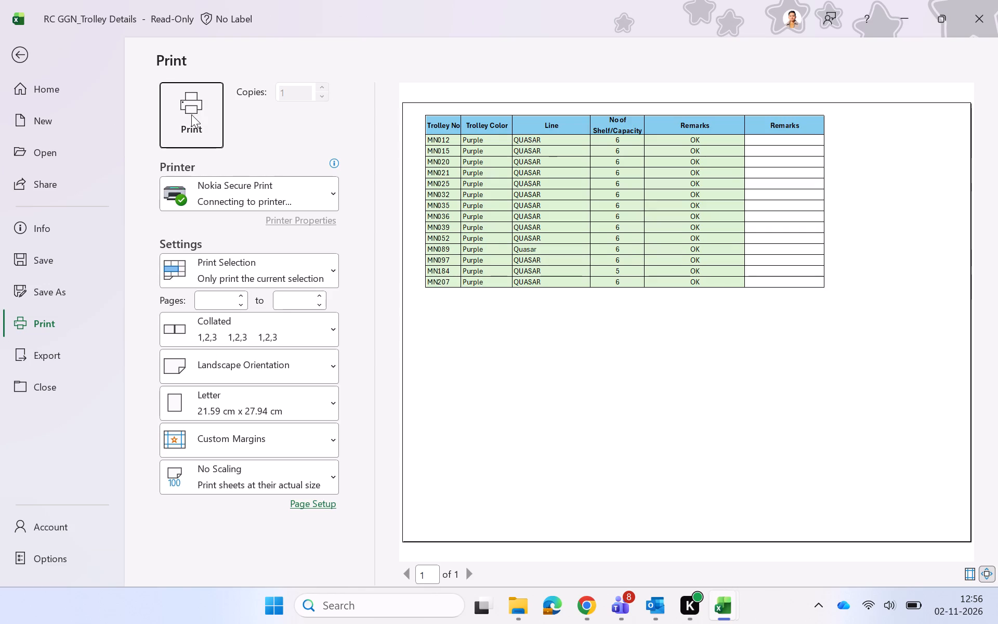
pyautogui.click(191, 114)
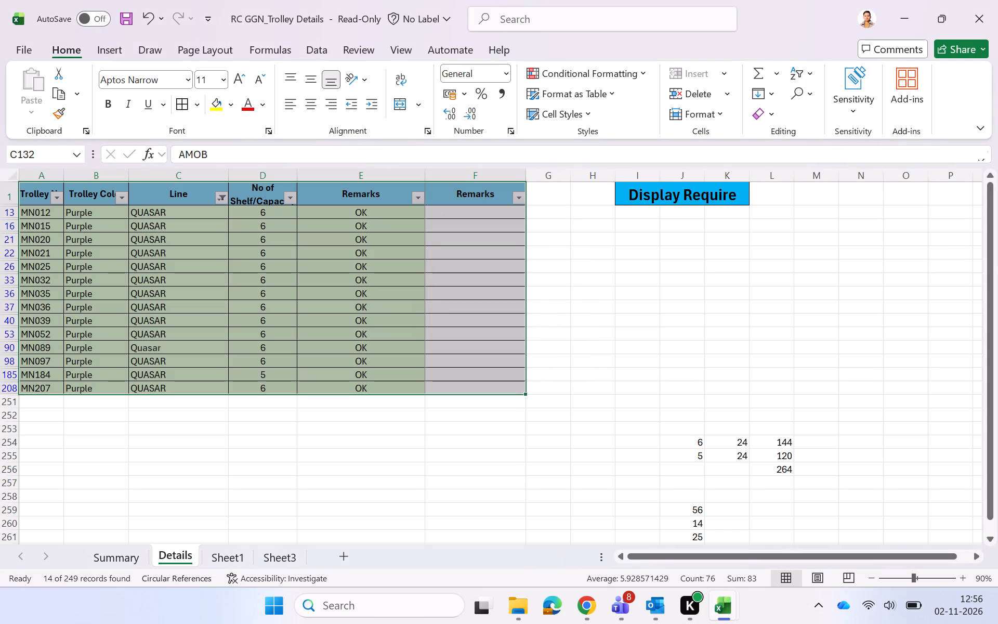
# Filter the Line column to show only R&D and print the selected table on Nokia Secure Print.
pyautogui.click(220, 202)
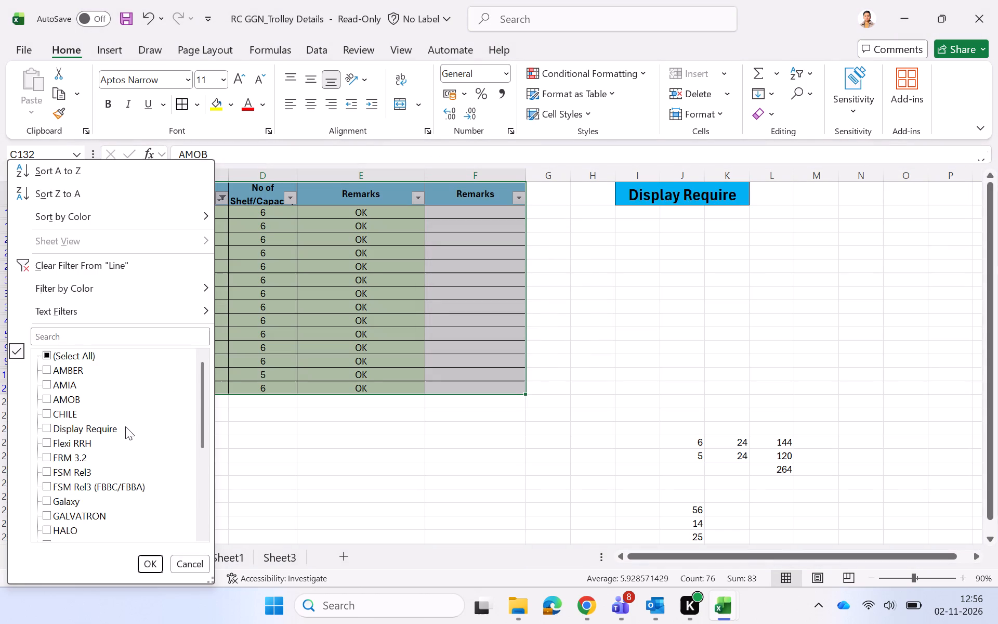
pyautogui.scroll(-1, 125, 426)
pyautogui.scroll(-1, 81, 490)
pyautogui.click(74, 456)
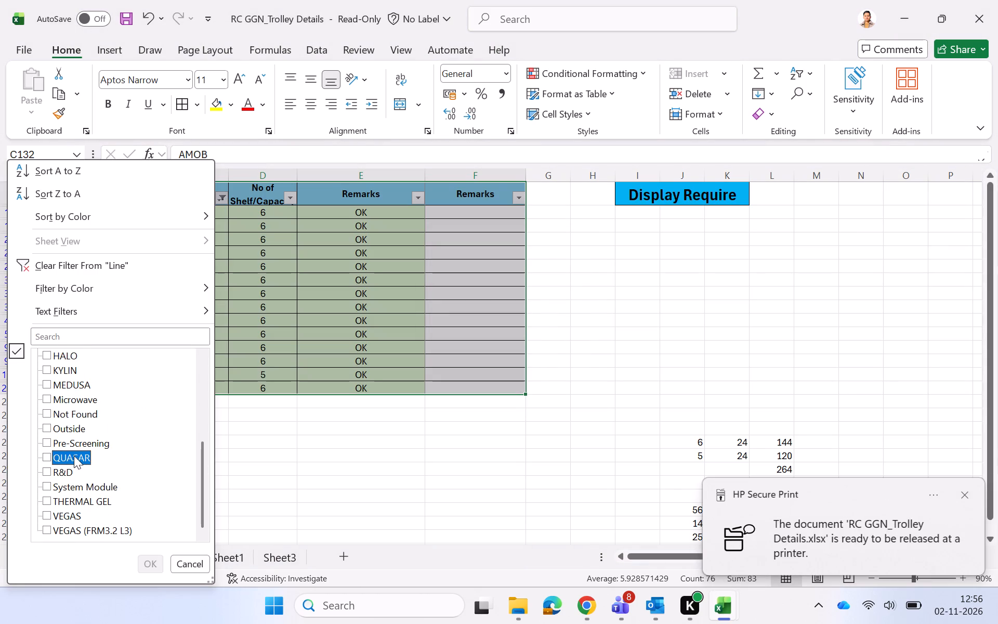
pyautogui.click(60, 472)
pyautogui.click(142, 560)
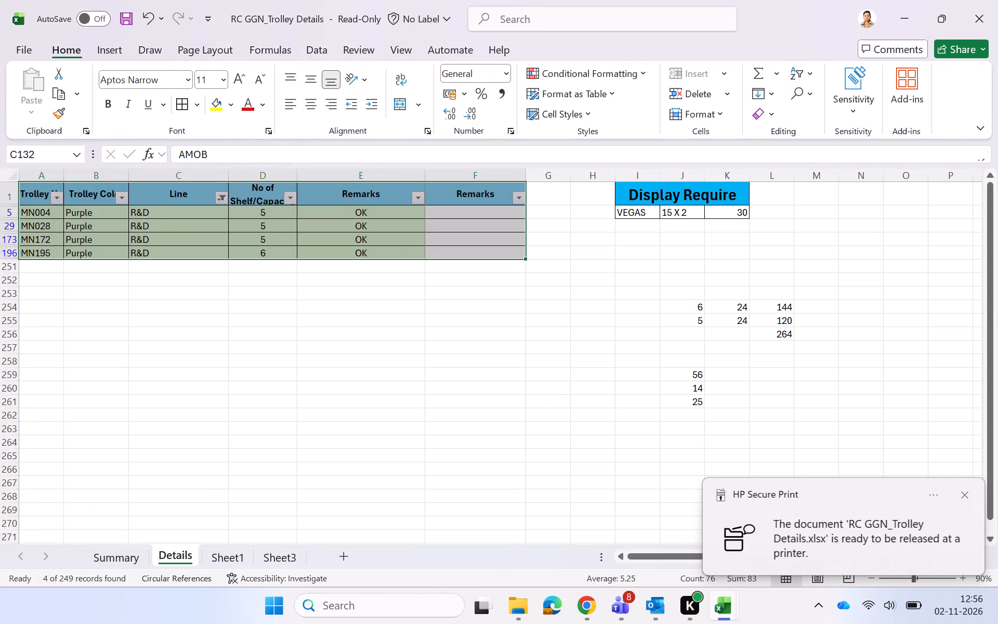
pyautogui.hotkey('ctrl', 'p')
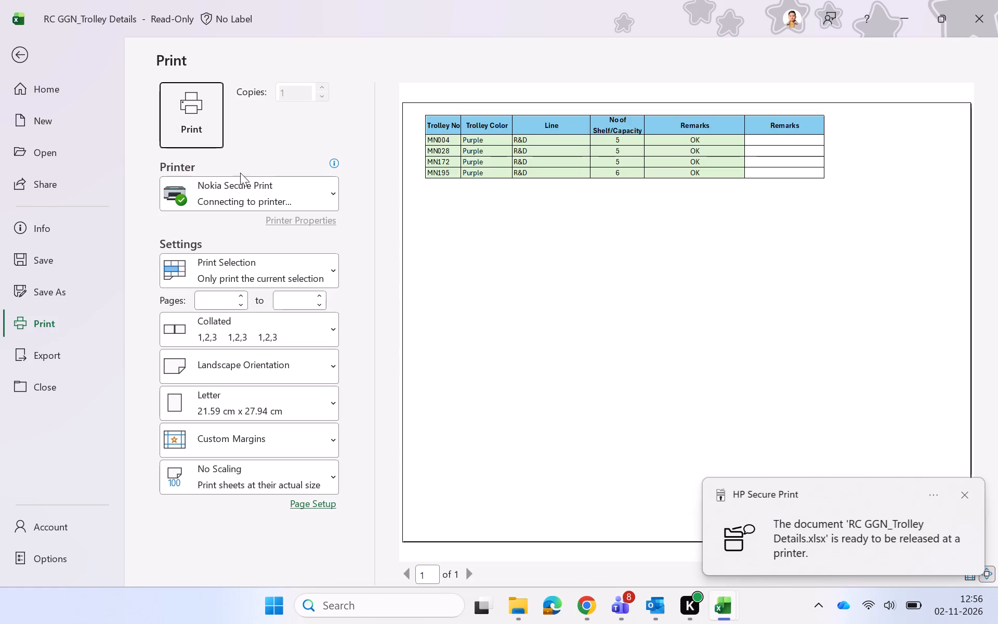
pyautogui.doubleClick(195, 135)
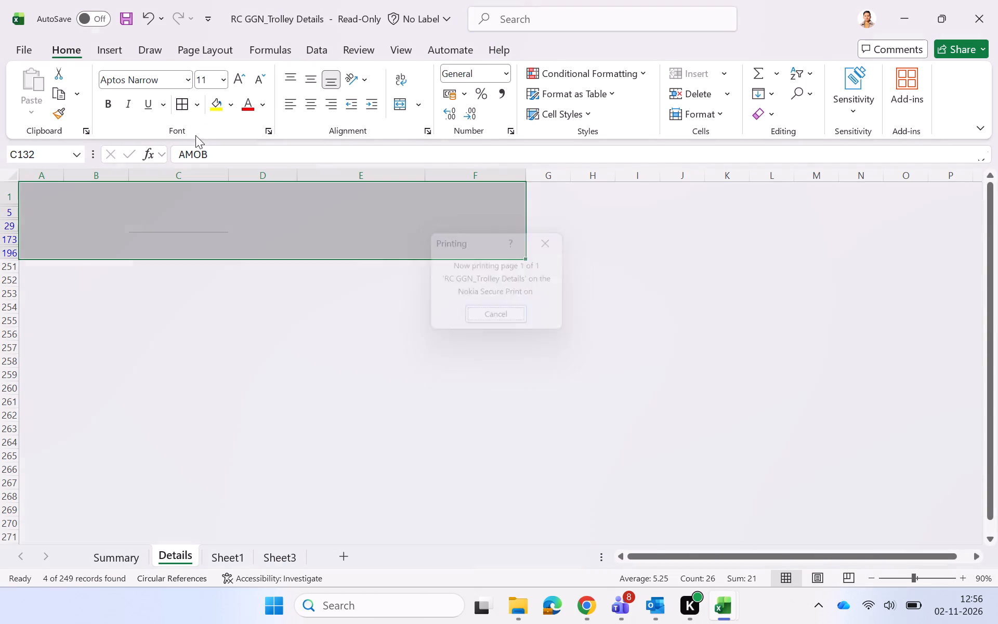
# Filter the Line column to show only System Module and print the selected table on Nokia Secure Print.
pyautogui.click(223, 200)
pyautogui.scroll(-2, 150, 364)
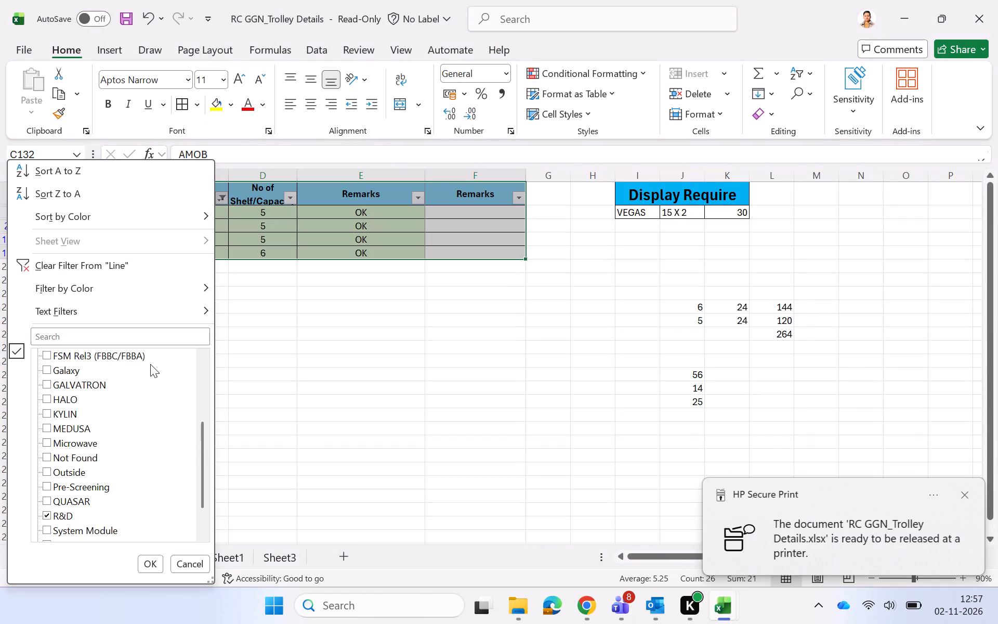
pyautogui.click(64, 471)
pyautogui.click(70, 485)
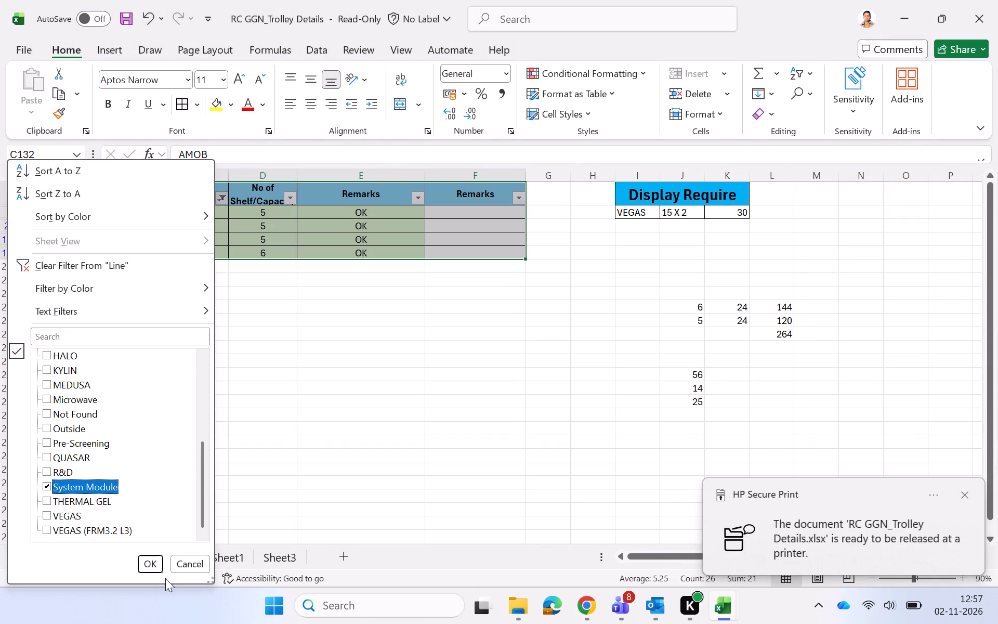
pyautogui.click(154, 566)
pyautogui.hotkey('ctrl', 'p')
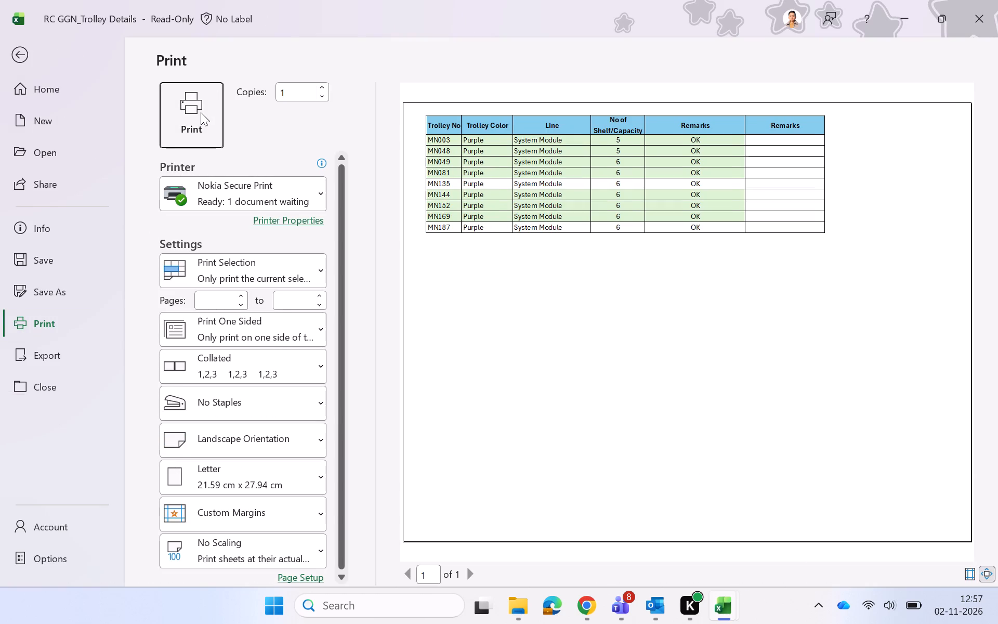
pyautogui.click(201, 112)
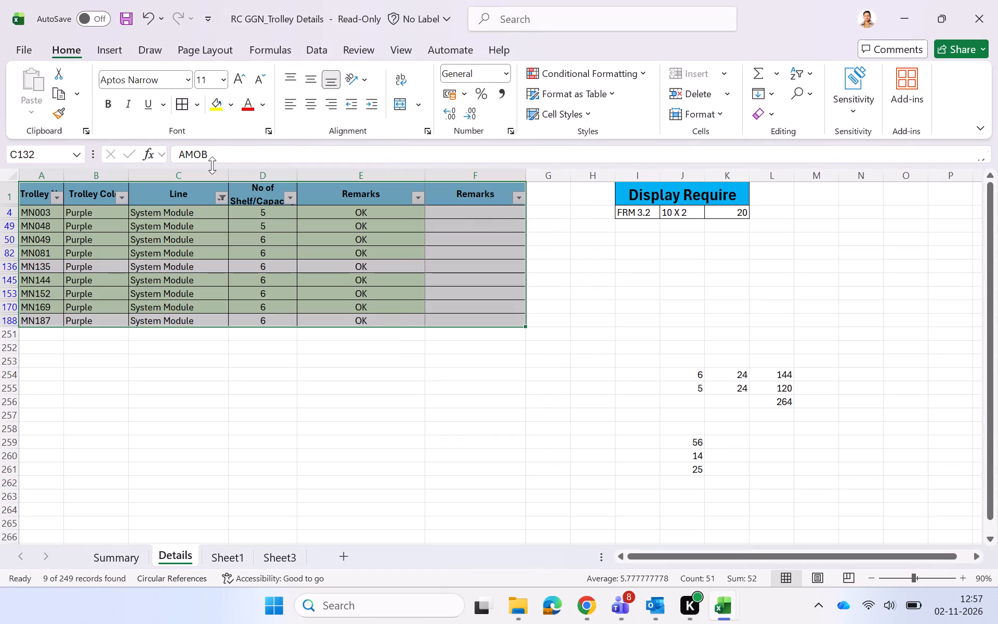
# Filter the Line column to show only THERMAL GEL and print the selected table on Nokia Secure Print.
pyautogui.click(224, 191)
pyautogui.scroll(-2, 124, 408)
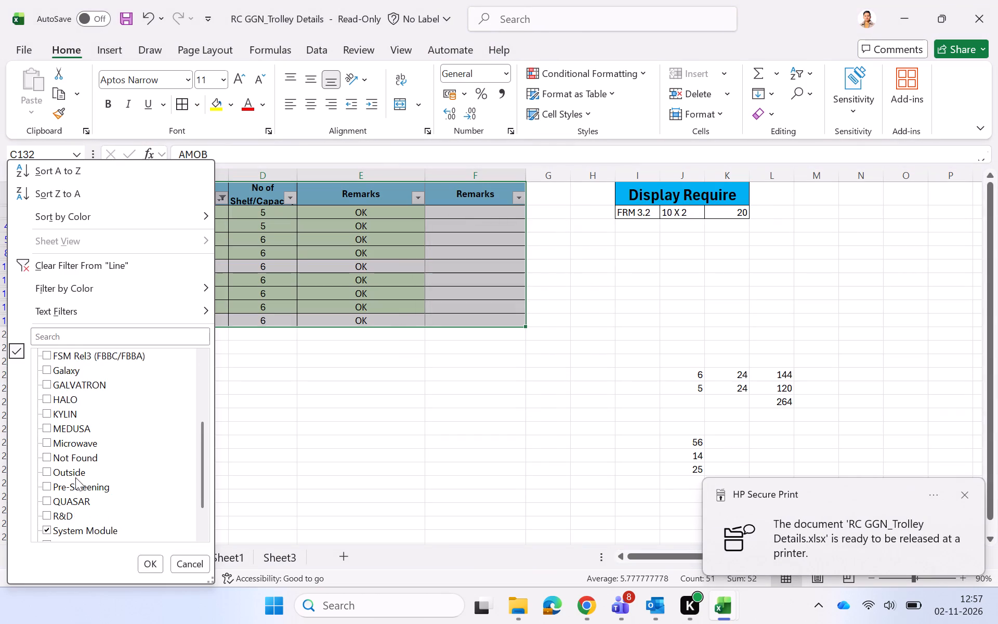
pyautogui.click(71, 485)
pyautogui.click(68, 498)
pyautogui.click(142, 561)
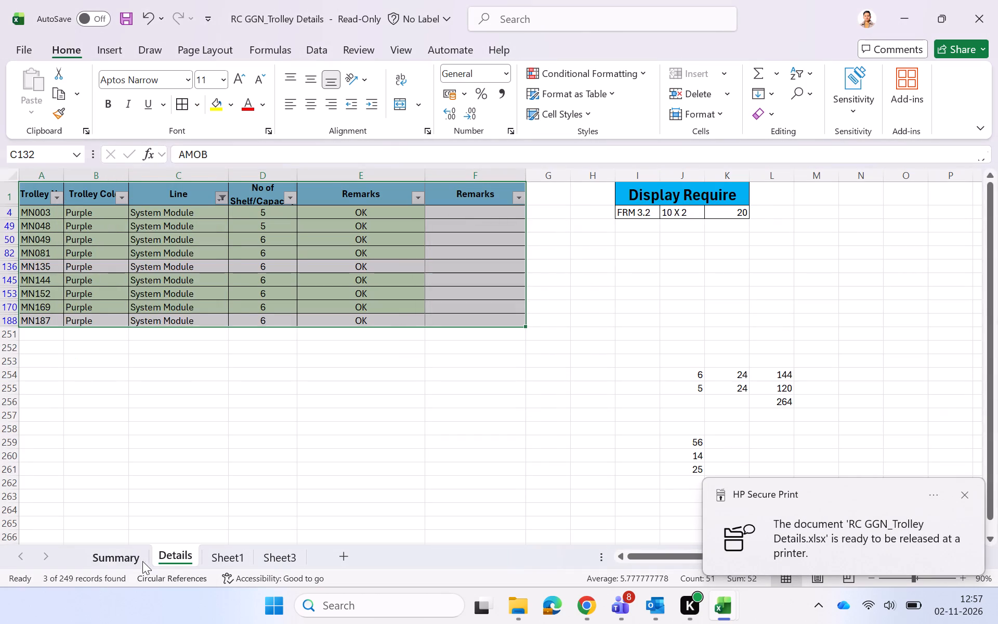
pyautogui.hotkey('ctrl', 'p')
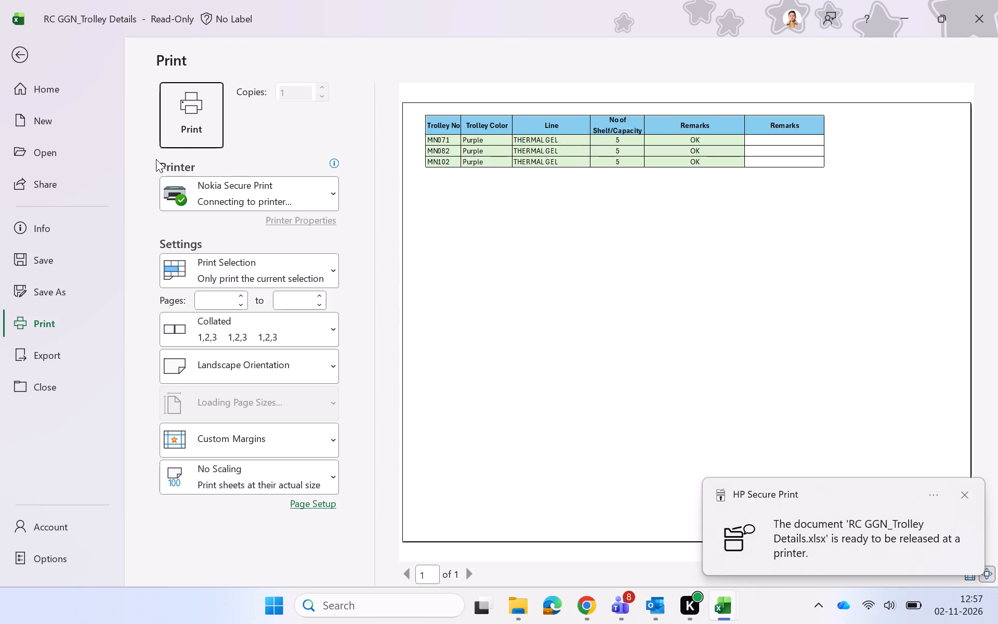
pyautogui.click(189, 118)
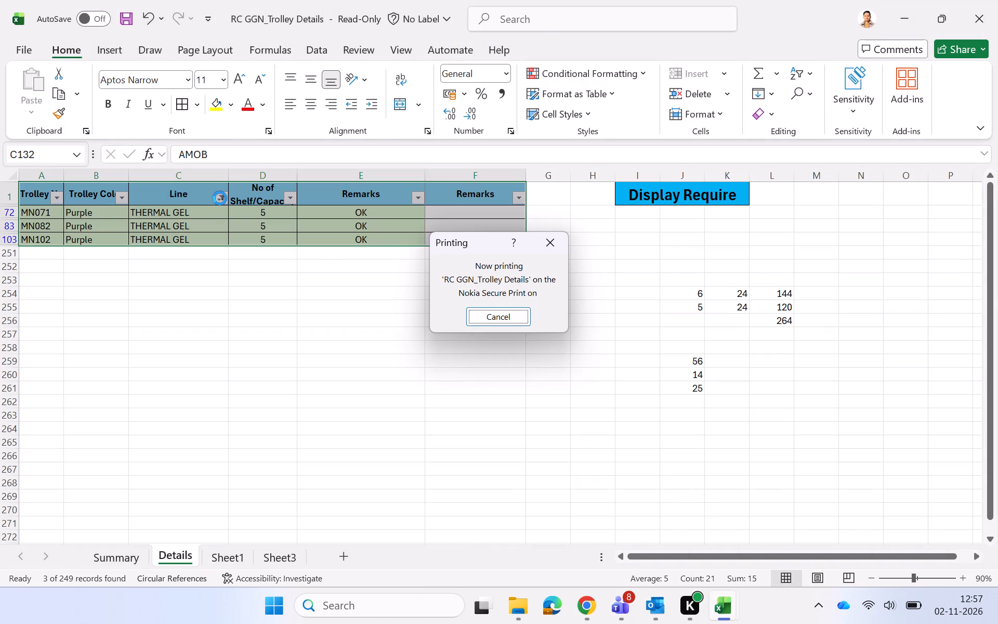
# Filter the Line column to show only VEGAS, without VEGAS (FRM3.2 L3), and print the selected table on Nokia Secure Print.
pyautogui.click(220, 198)
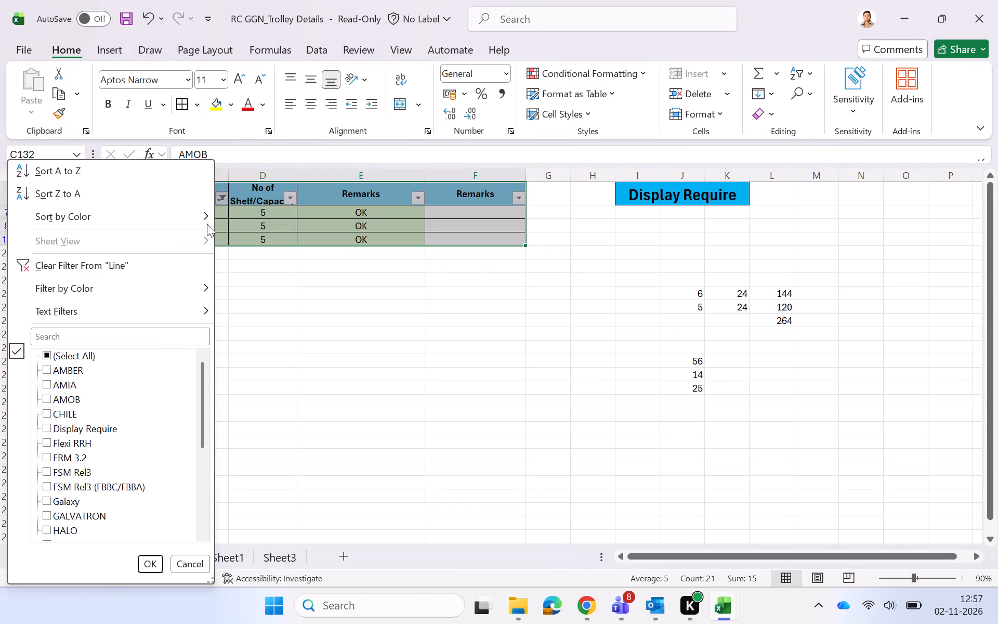
pyautogui.scroll(-2, 125, 399)
pyautogui.click(76, 500)
pyautogui.click(72, 510)
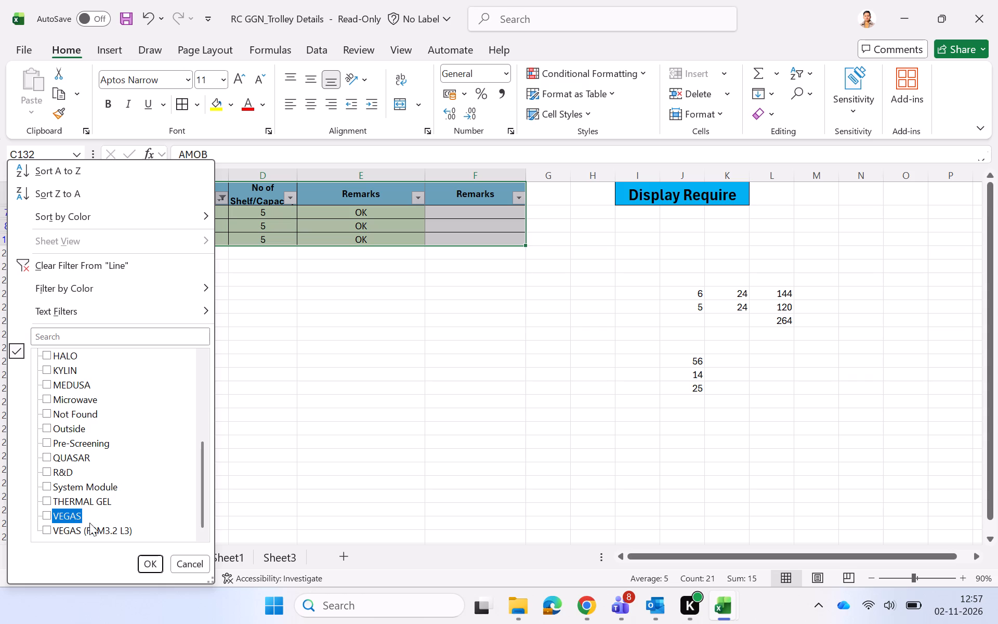
pyautogui.click(112, 536)
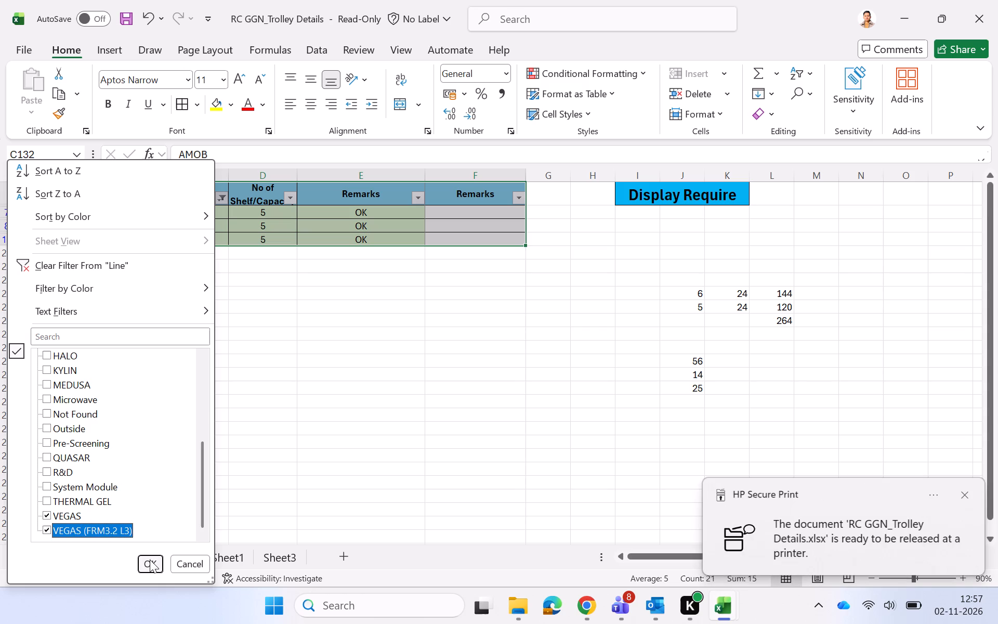
pyautogui.click(65, 531)
pyautogui.click(93, 532)
pyautogui.click(93, 532)
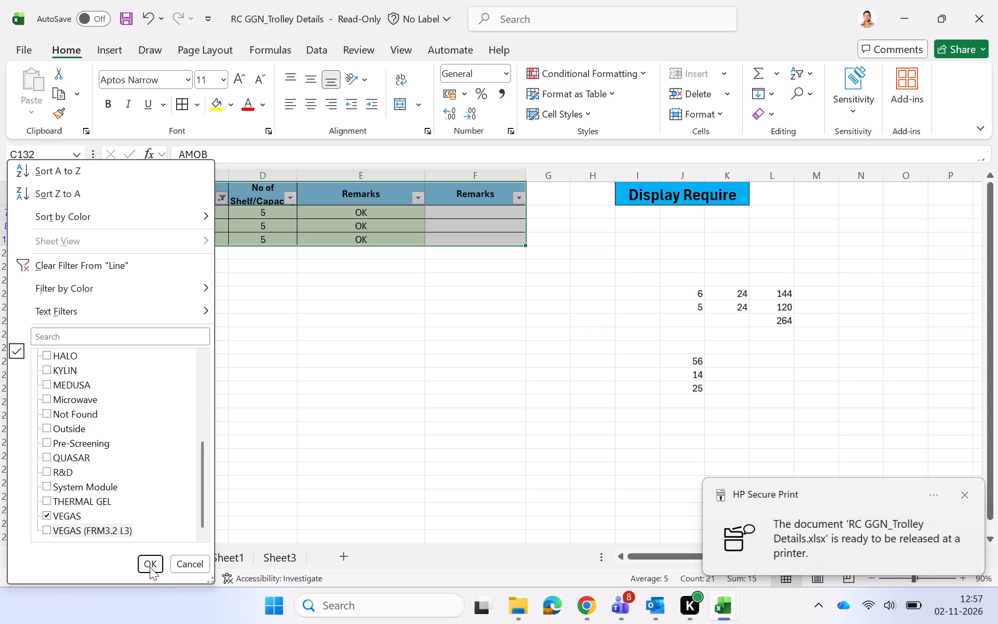
pyautogui.click(150, 566)
pyautogui.hotkey('ctrl', 'p')
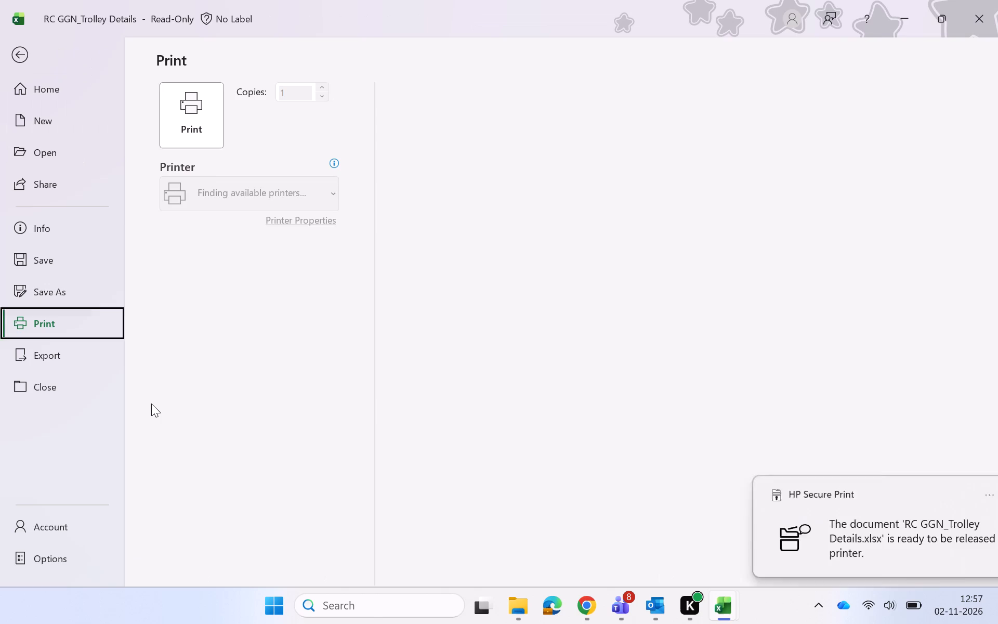
pyautogui.click(212, 106)
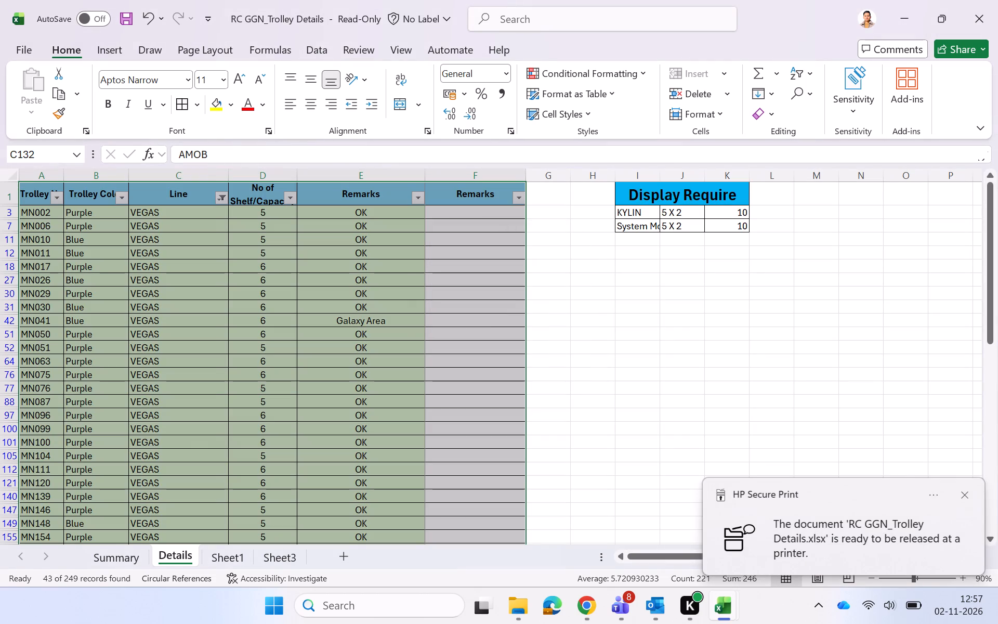
# Filter the Line column to show only VEGAS (FRM3.2 L3) and print the selected table on Nokia Secure Print.
pyautogui.click(222, 198)
pyautogui.scroll(-4, 164, 362)
pyautogui.click(78, 519)
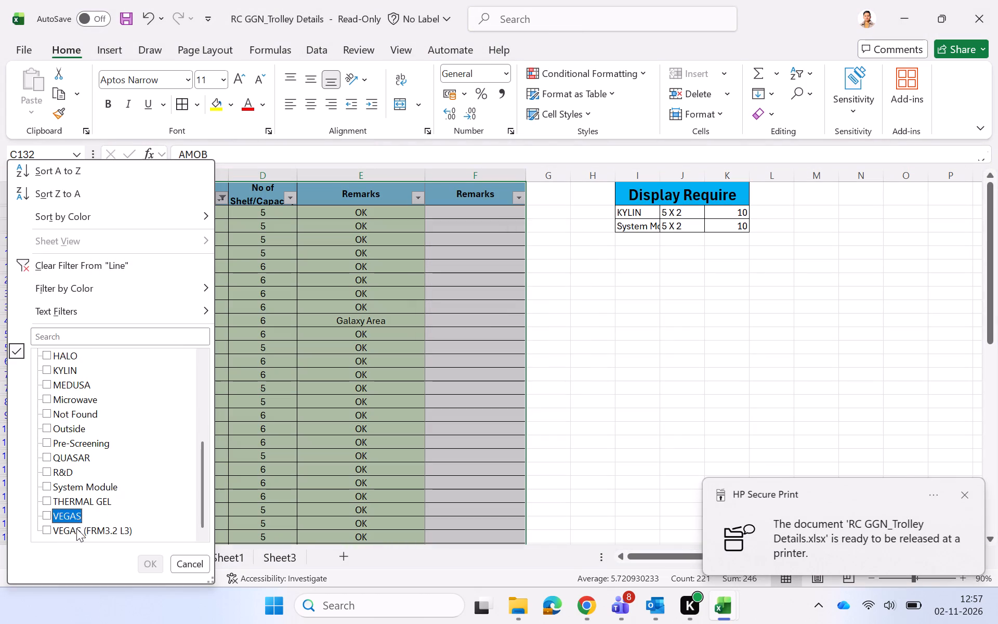
pyautogui.click(76, 529)
pyautogui.click(149, 567)
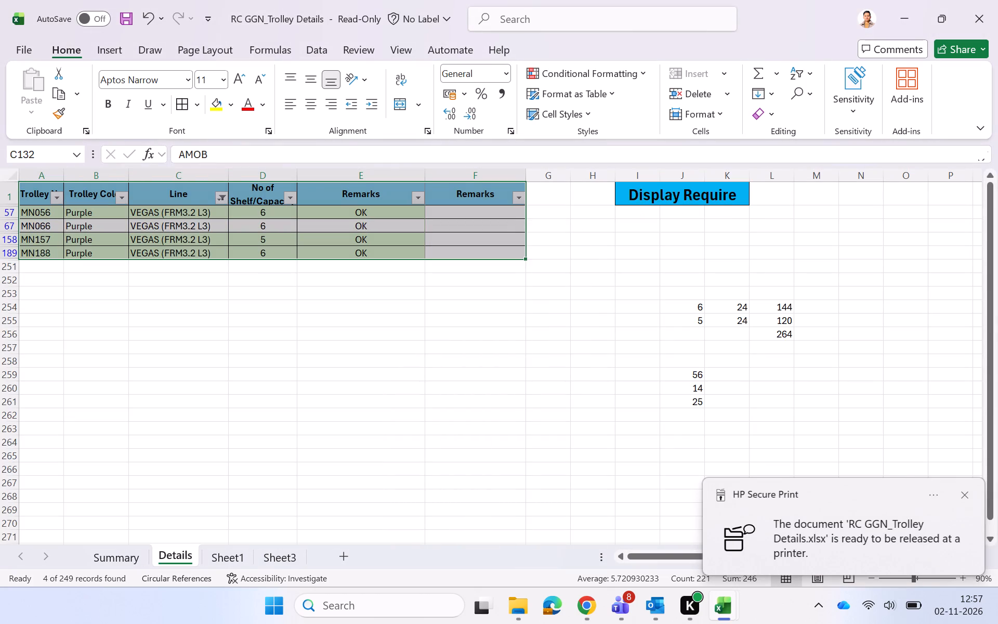
pyautogui.hotkey('ctrl', 'p')
pyautogui.click(190, 91)
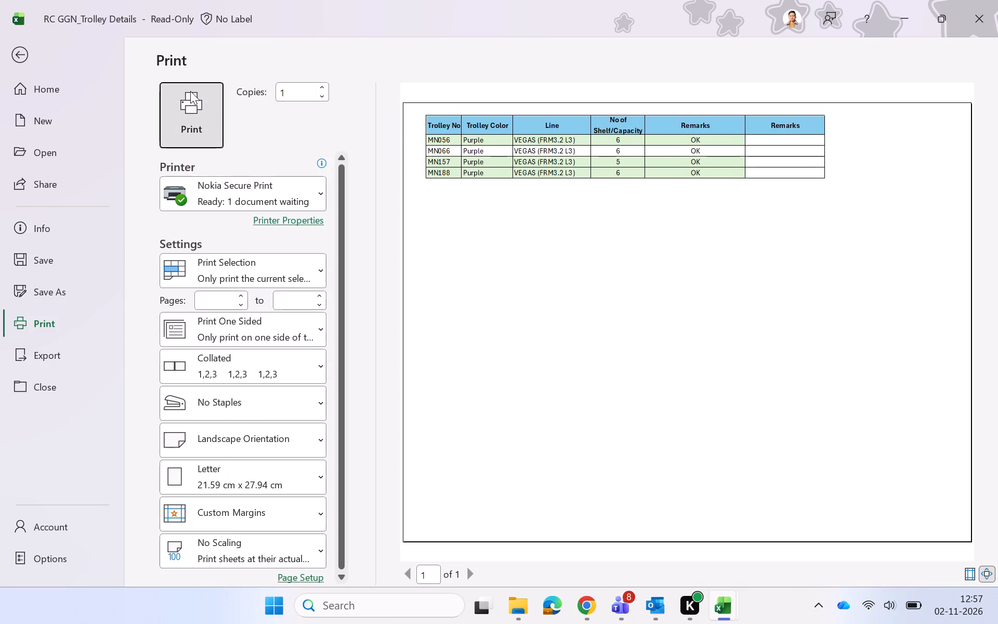
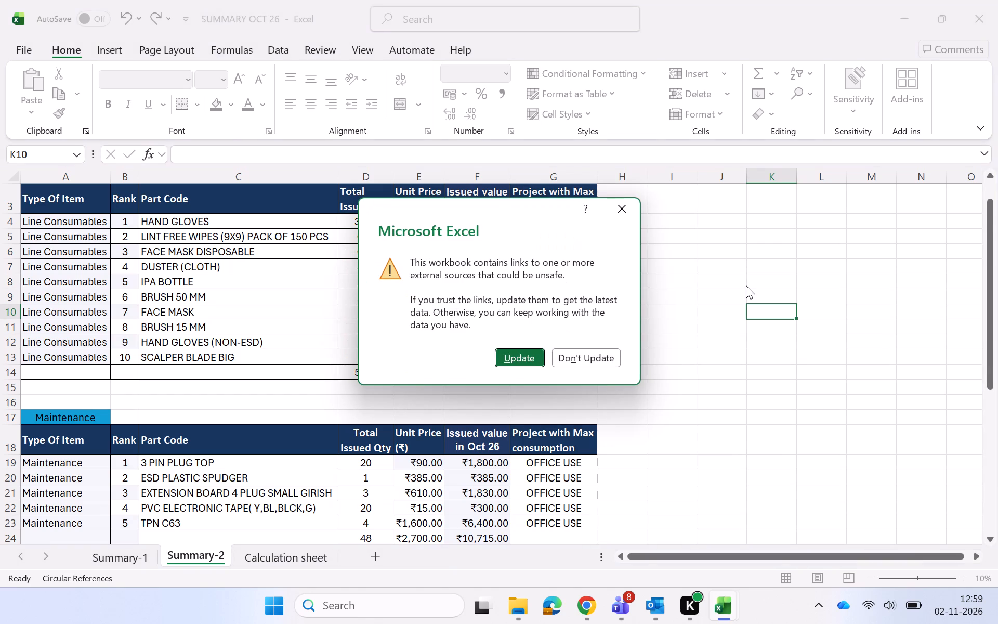
# Dismiss the external-links prompt, review the Summary-1, Summary-2 and Calculation sheet worksheets of SUMMARY OCT 26, and close that workbook.
pyautogui.click(622, 211)
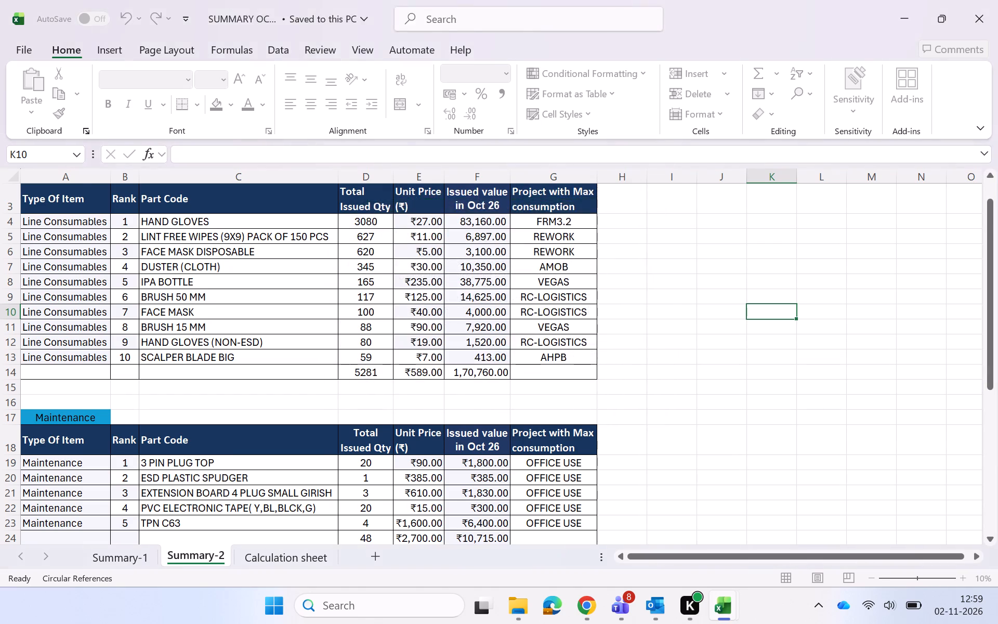
pyautogui.scroll(-1, 527, 314)
pyautogui.click(648, 428)
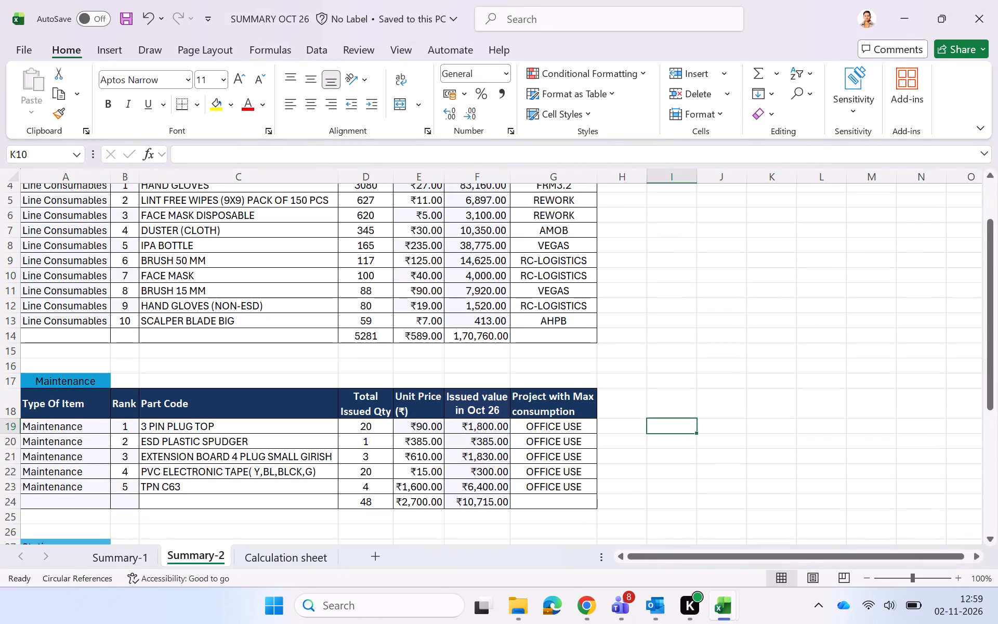
pyautogui.scroll(1, 648, 428)
pyautogui.click(130, 568)
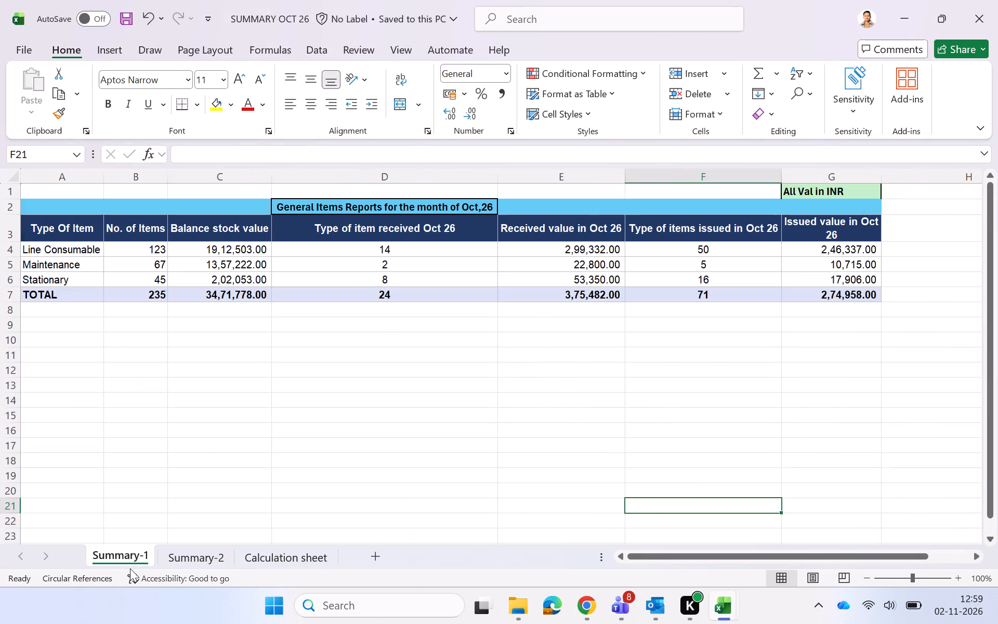
pyautogui.click(185, 553)
pyautogui.click(273, 555)
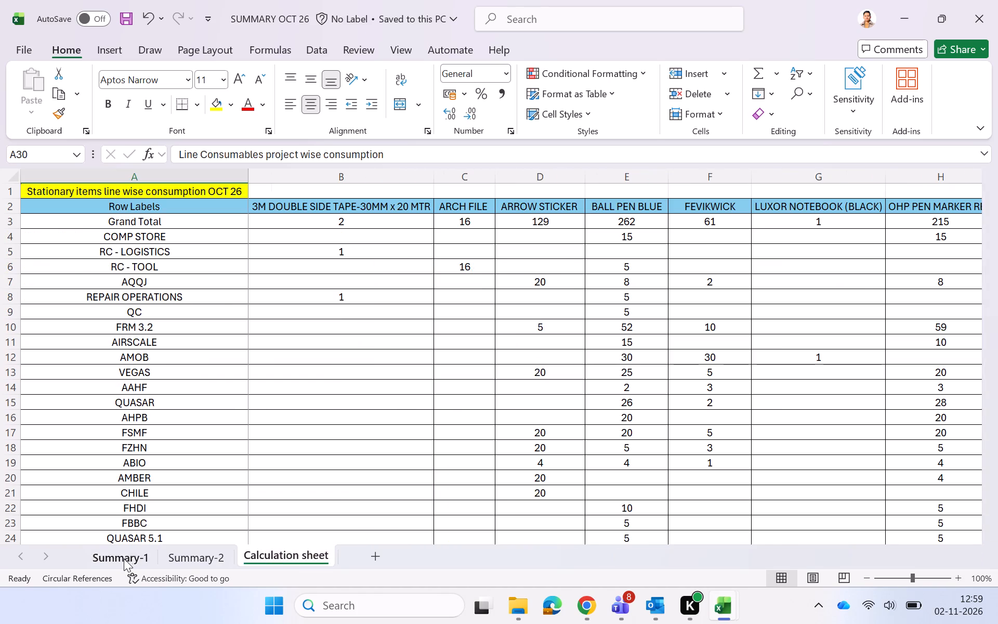
pyautogui.click(124, 558)
pyautogui.click(286, 556)
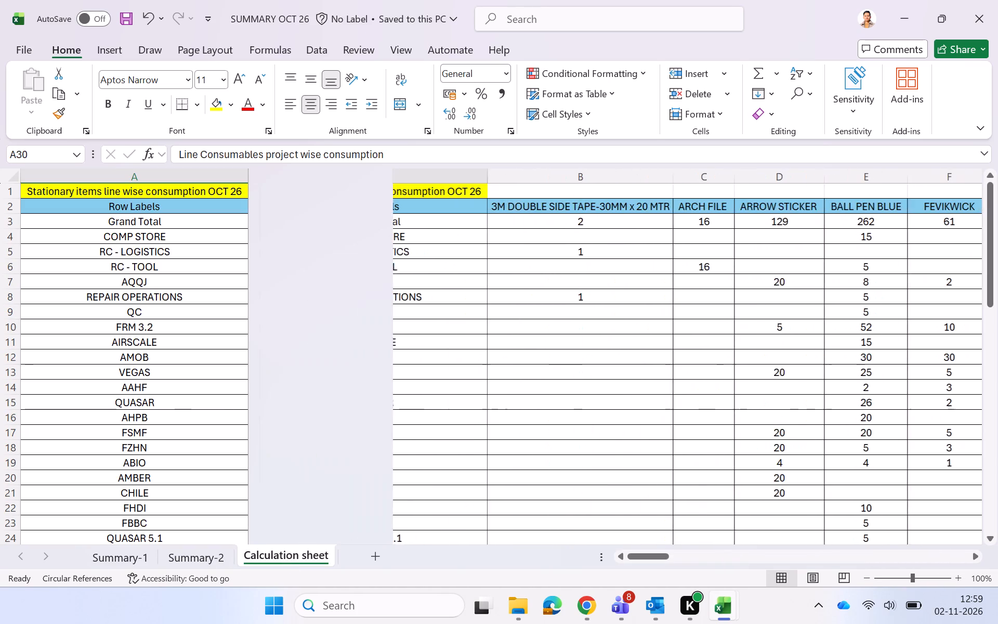
pyautogui.click(107, 557)
pyautogui.click(434, 443)
pyautogui.click(974, 0)
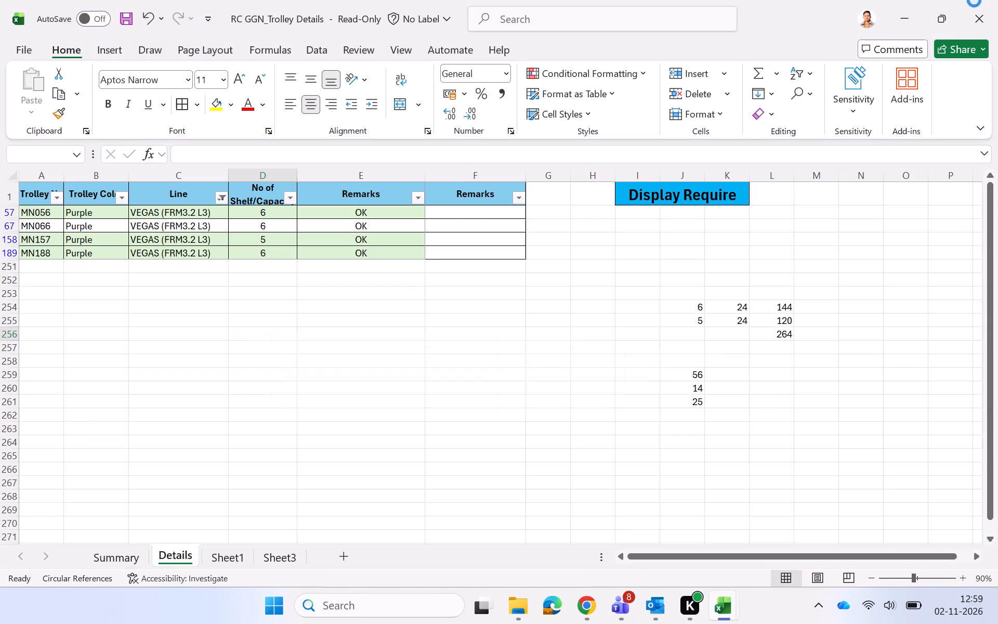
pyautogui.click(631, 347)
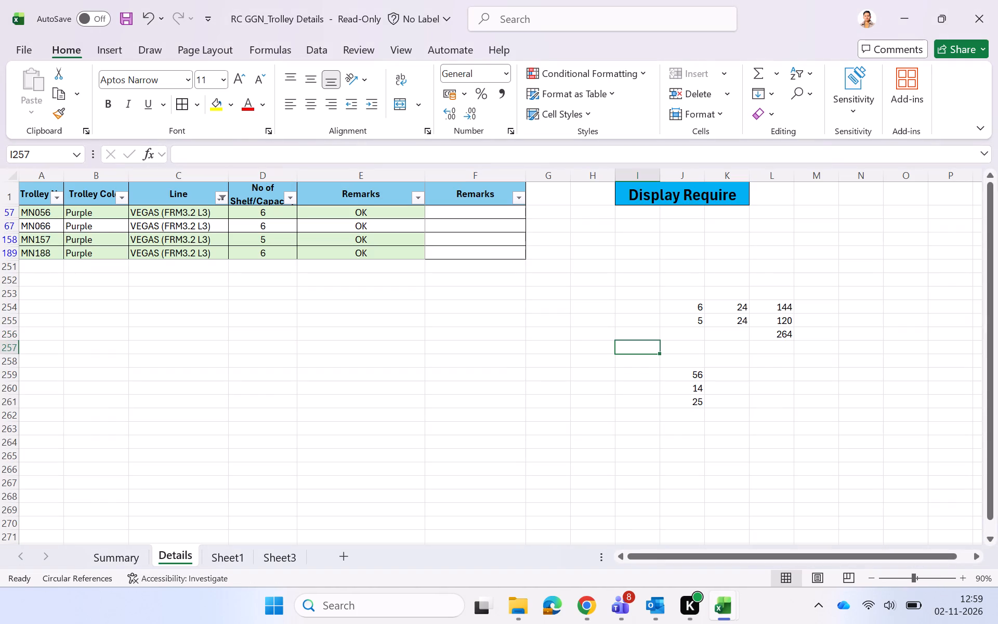